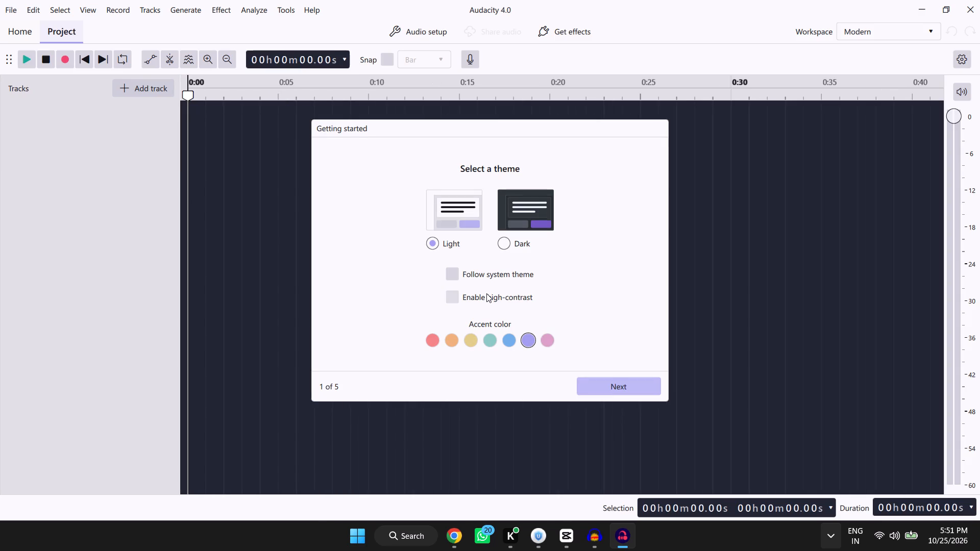
Choose the Dark theme for the interface and enable following the system theme.
left_click(503, 246)
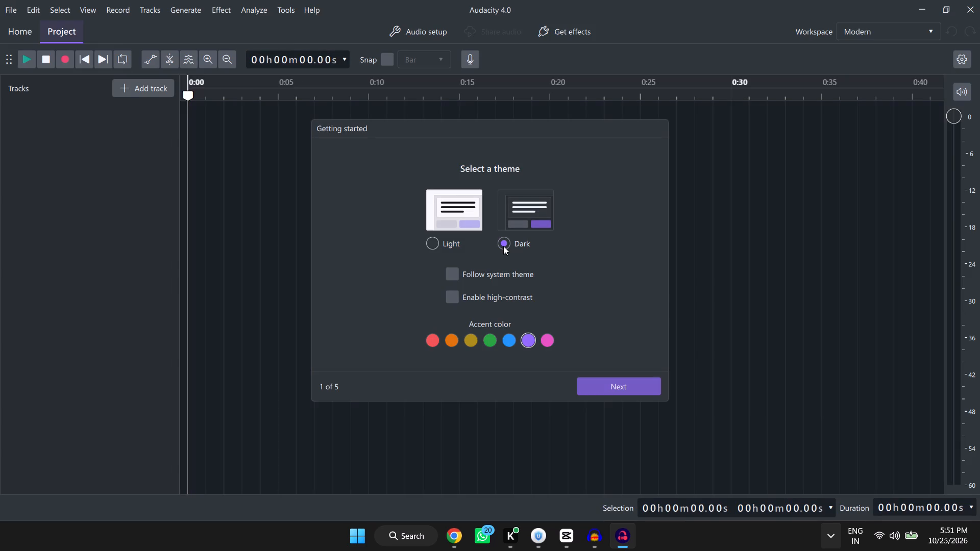
left_click(427, 244)
left_click(503, 243)
left_click(454, 278)
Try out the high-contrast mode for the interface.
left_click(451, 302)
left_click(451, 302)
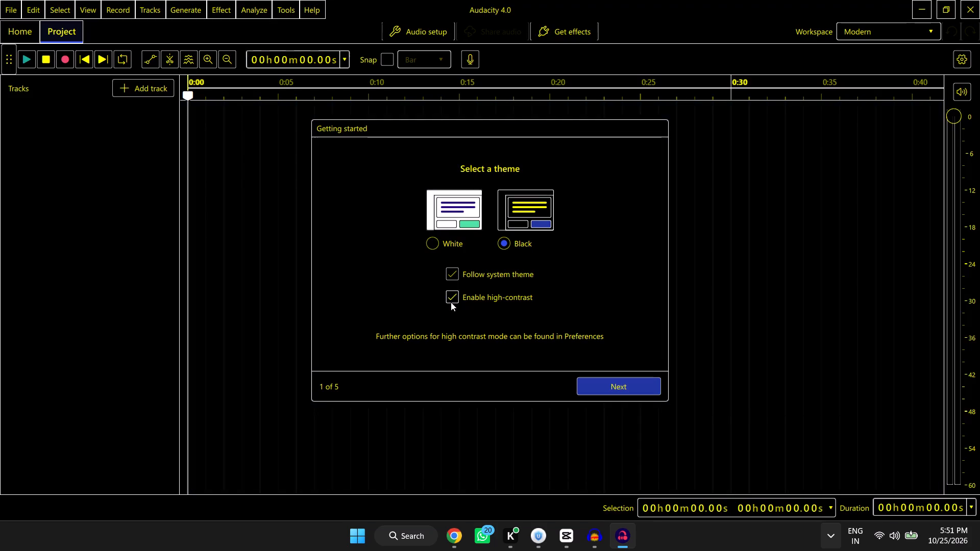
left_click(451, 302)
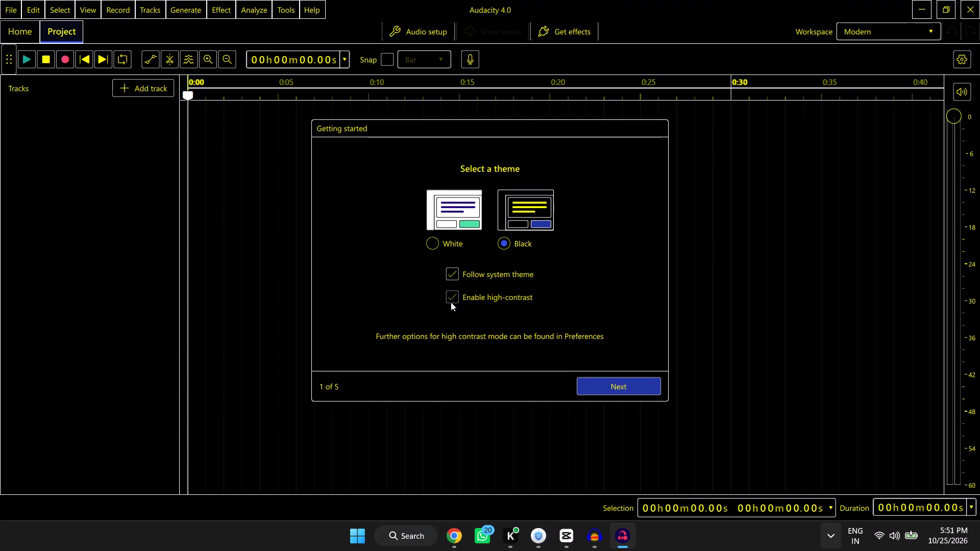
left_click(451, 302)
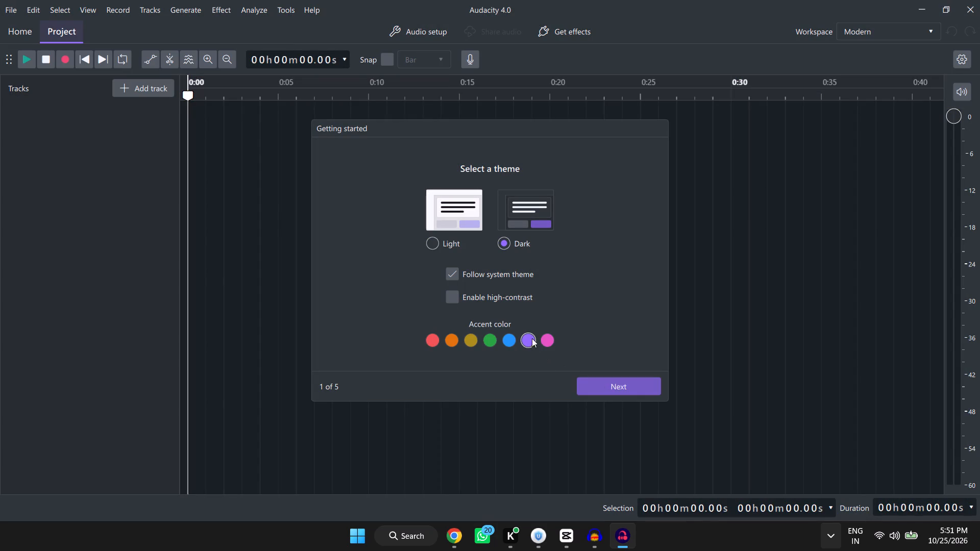
Try the accent colors, set the accent to blue, and continue to the clip visualization page.
left_click(507, 336)
left_click(481, 344)
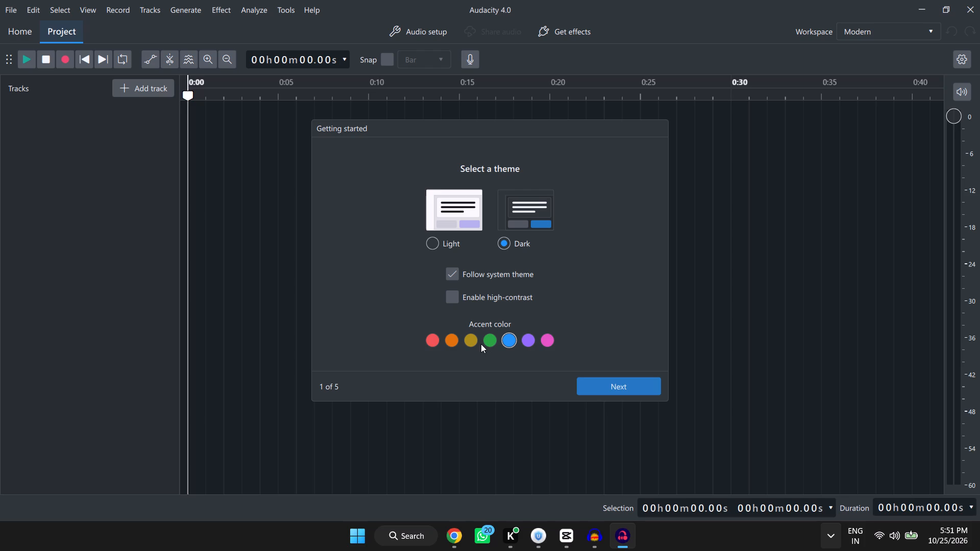
left_click(489, 341)
left_click(542, 342)
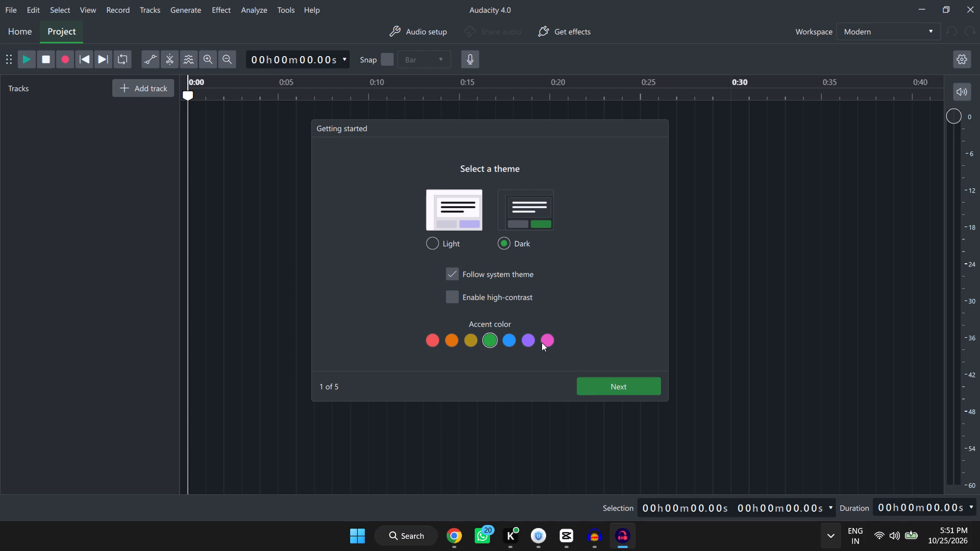
left_click(509, 342)
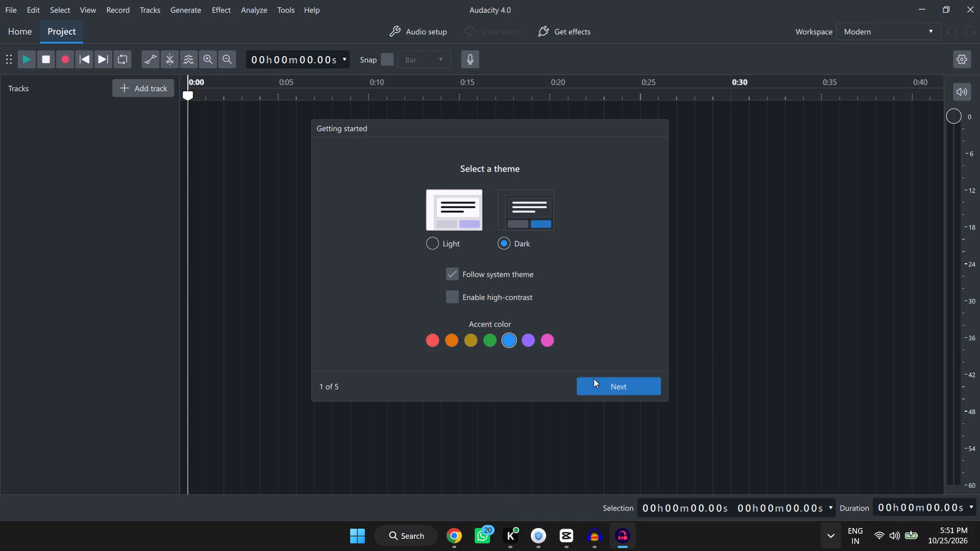
left_click(622, 388)
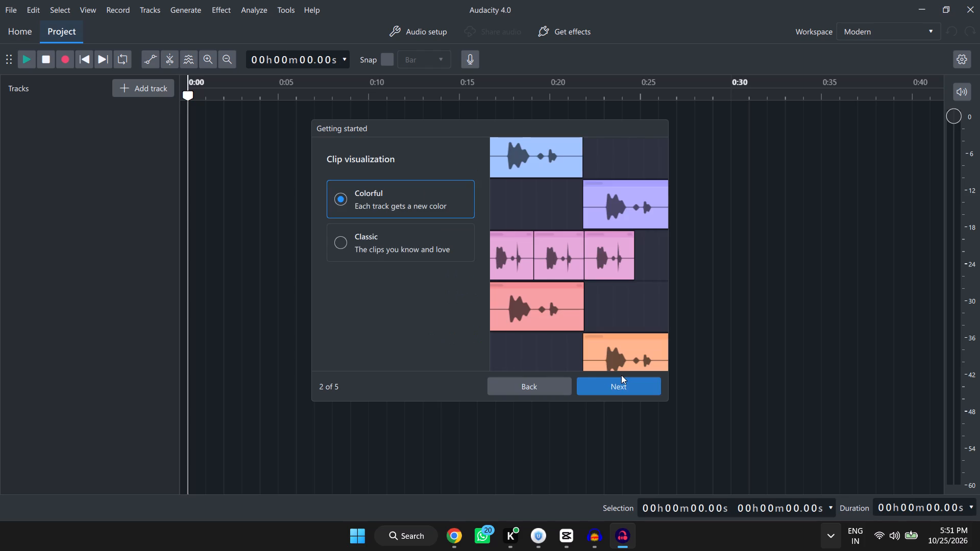
Choose the Colorful clip visualization and continue to the workspace layout page.
left_click(379, 250)
left_click(386, 209)
left_click(624, 393)
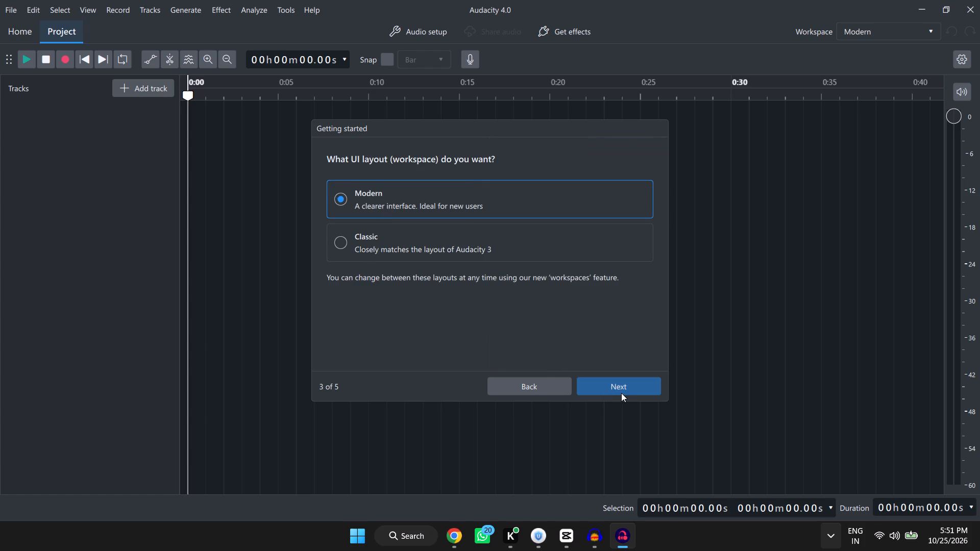
Compare the Classic and Modern workspace layouts, choose Modern, and continue the setup.
left_click(469, 247)
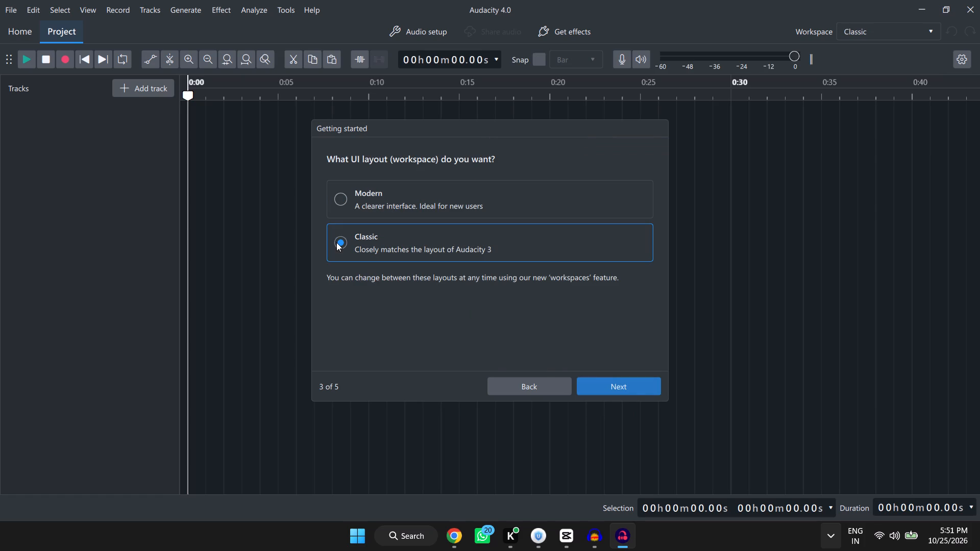
left_click(339, 198)
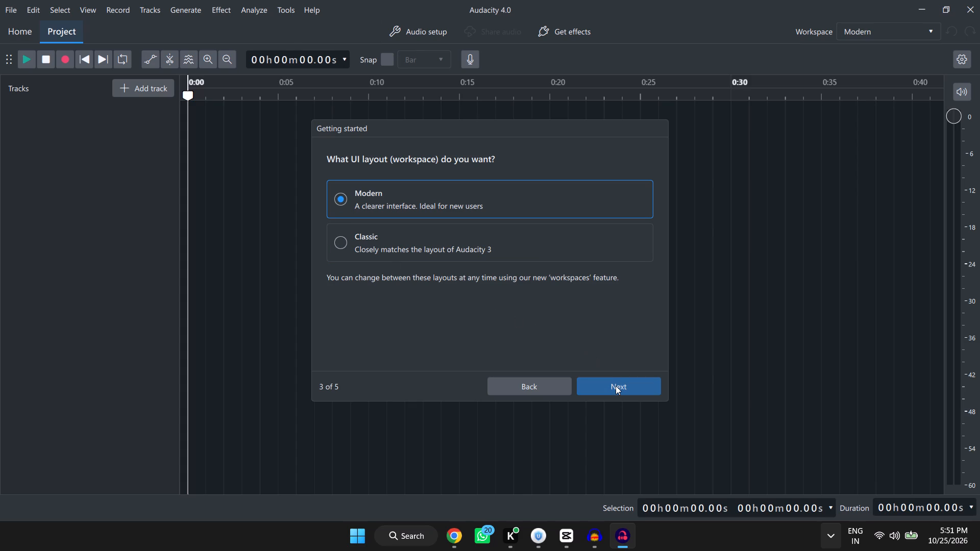
left_click(345, 242)
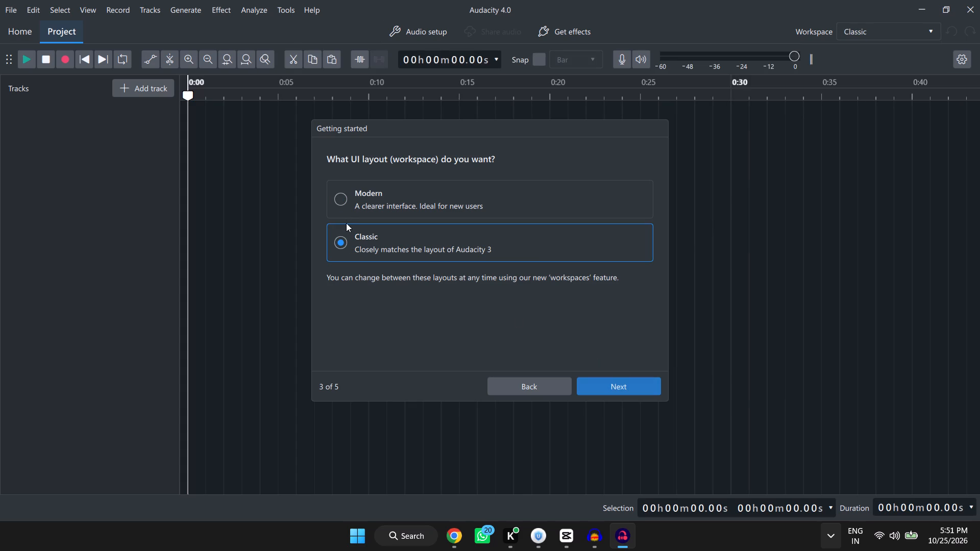
left_click(343, 204)
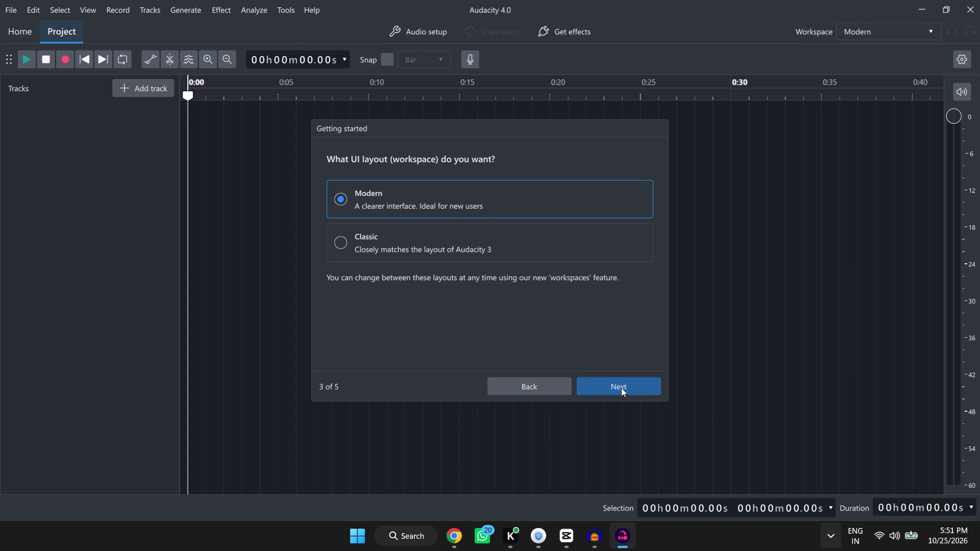
left_click(621, 388)
Advance to the last setup page and accept the app updates, crash reports and usage info terms.
left_click(621, 387)
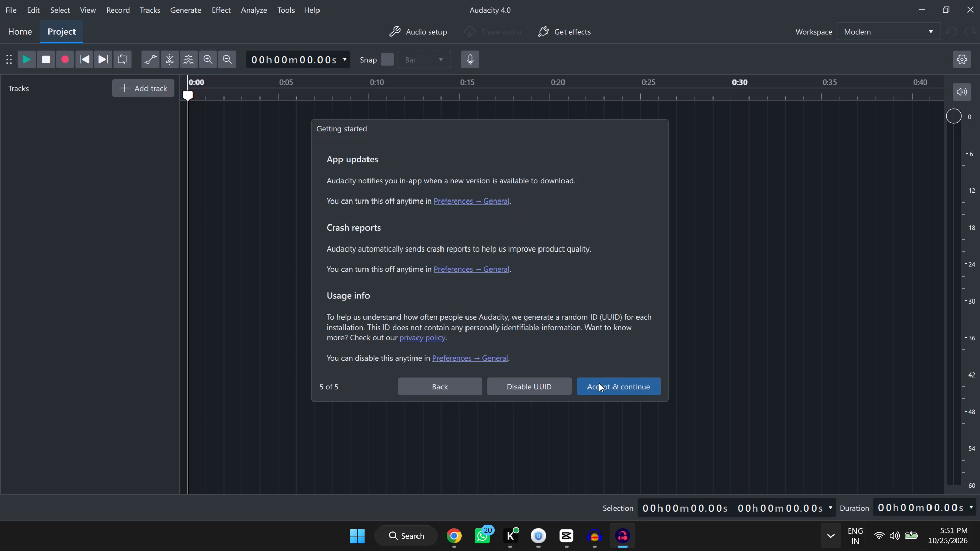
left_click(599, 383)
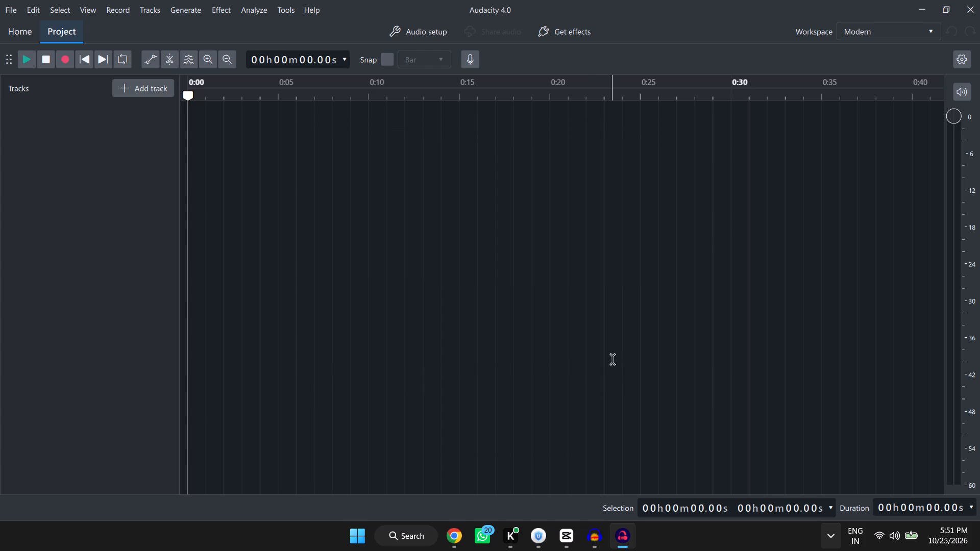
Switch to the other Audacity window with the project 1025.
left_click(597, 547)
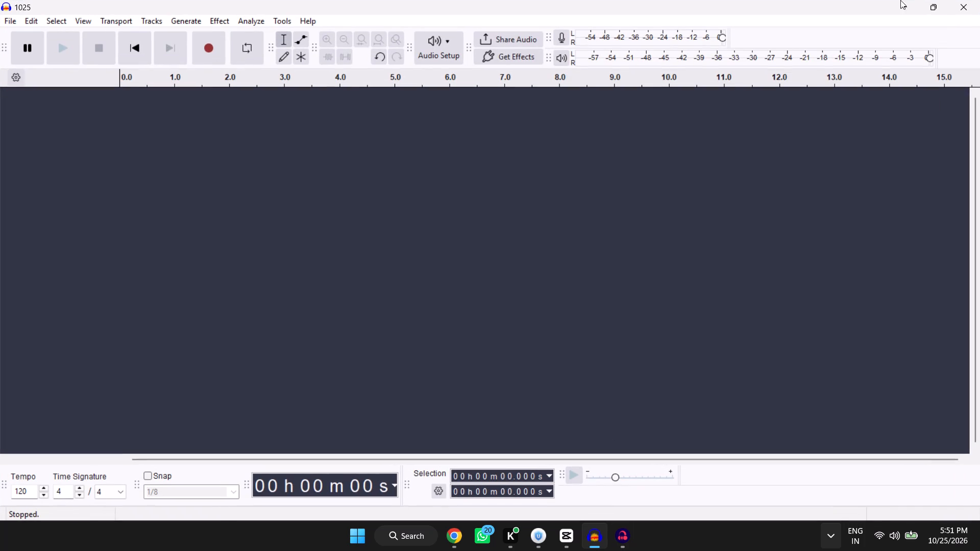
Close the older Audacity window with the project 1025.
left_click(961, 0)
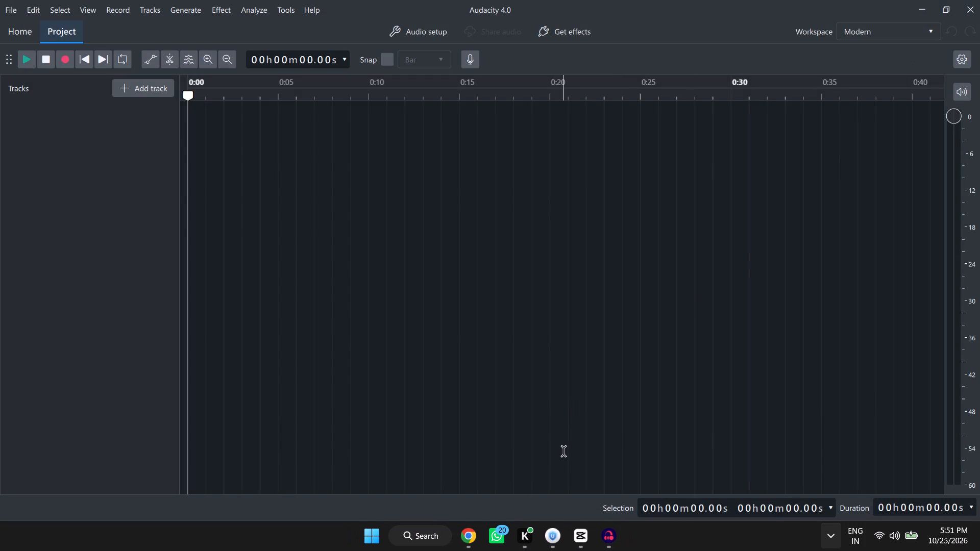
Close the Audacity 4.0 window with the empty project.
left_click(417, 531)
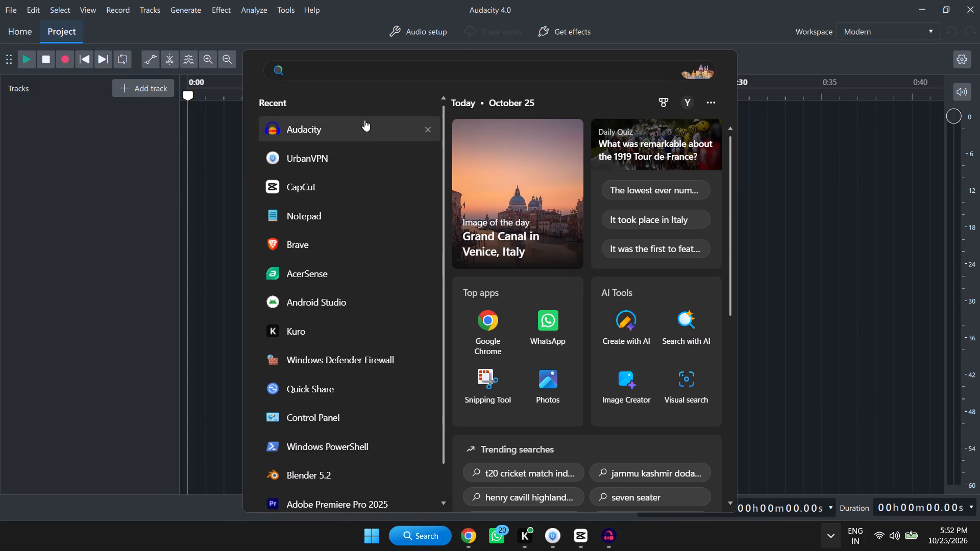
left_click(979, 0)
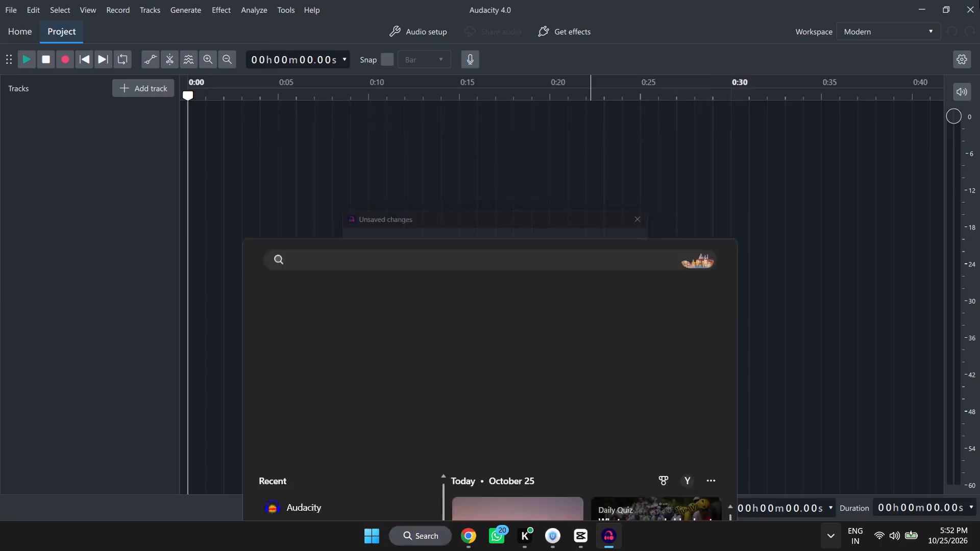
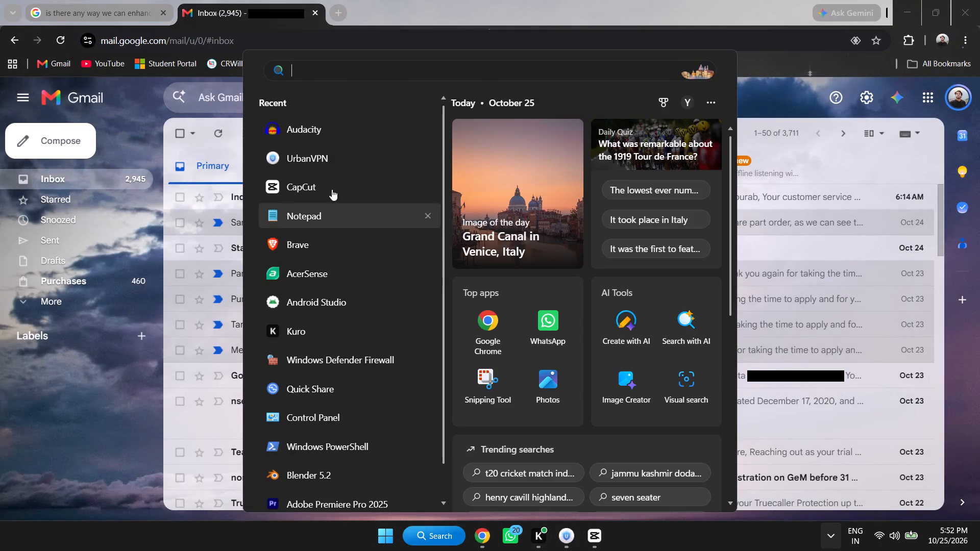
Search Windows for "audac" and choose to uninstall the older Audacity app, opening the installed apps settings.
left_click(388, 540)
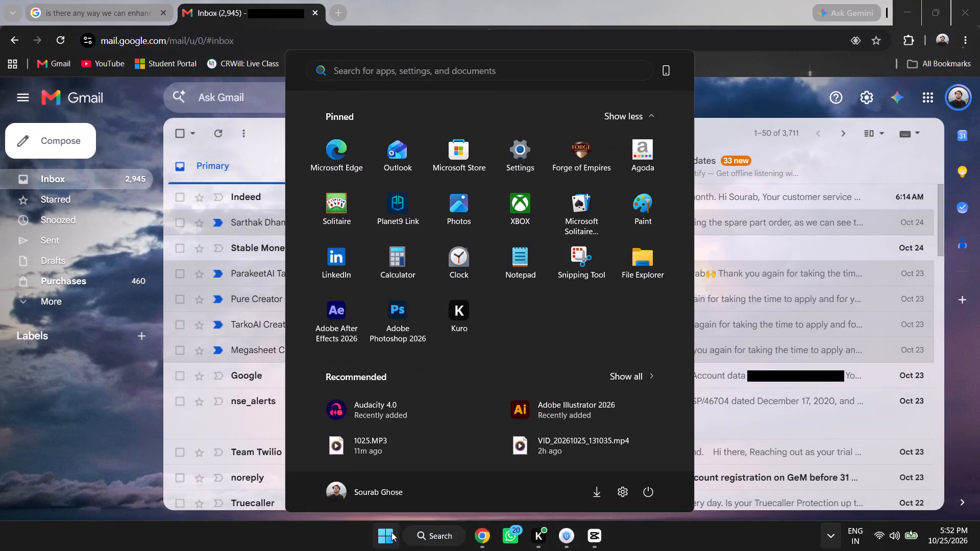
left_click(531, 64)
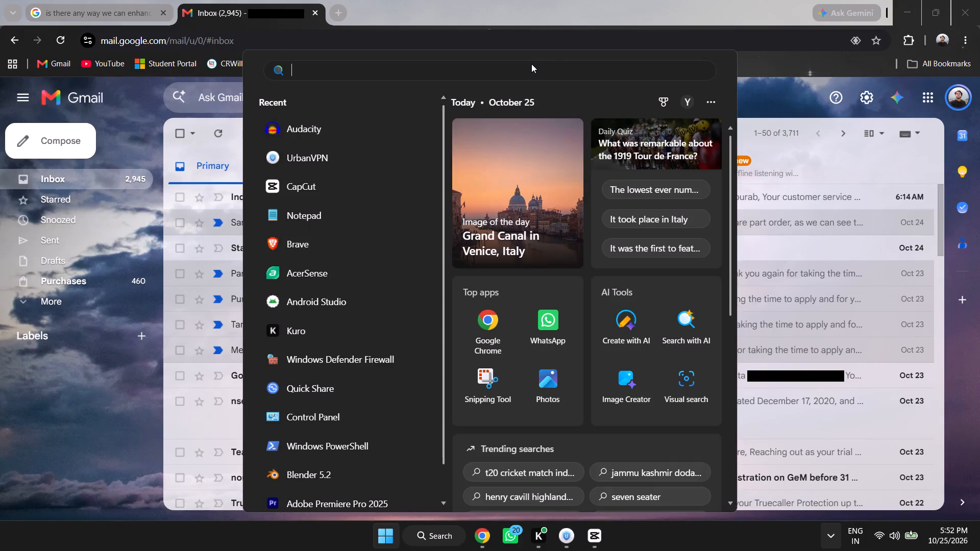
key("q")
key("BackSpace")
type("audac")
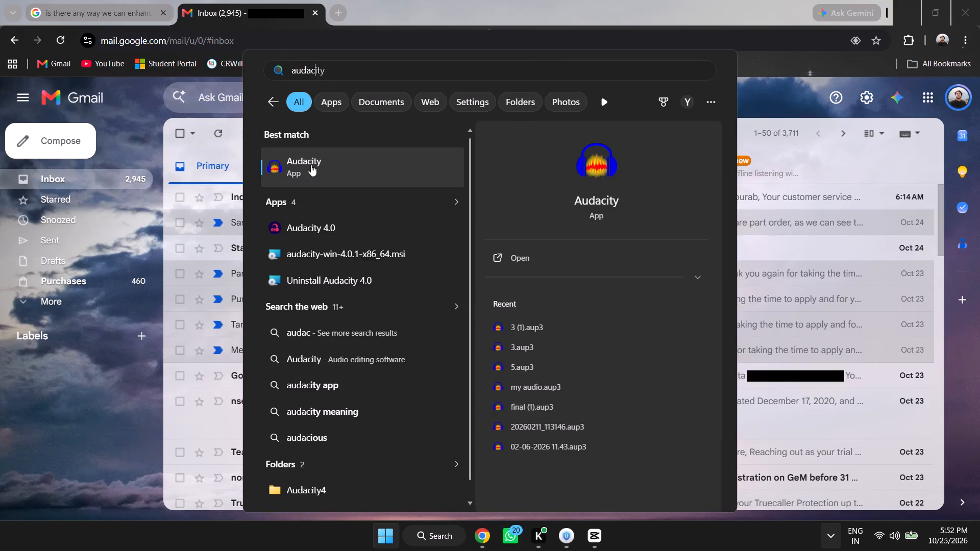
right_click(311, 165)
left_click(336, 278)
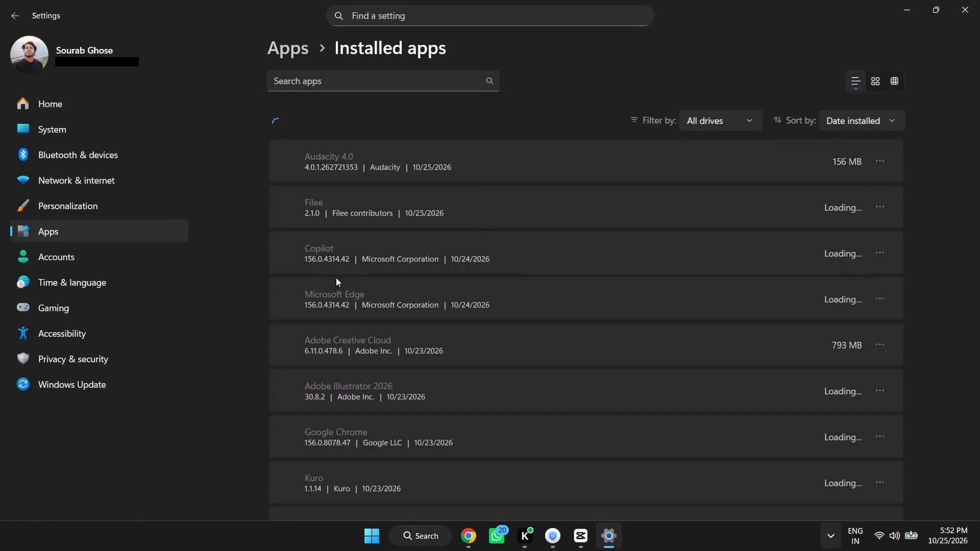
Search the installed apps for "audac" and uninstall Audacity 3.7.9.
left_click(362, 83)
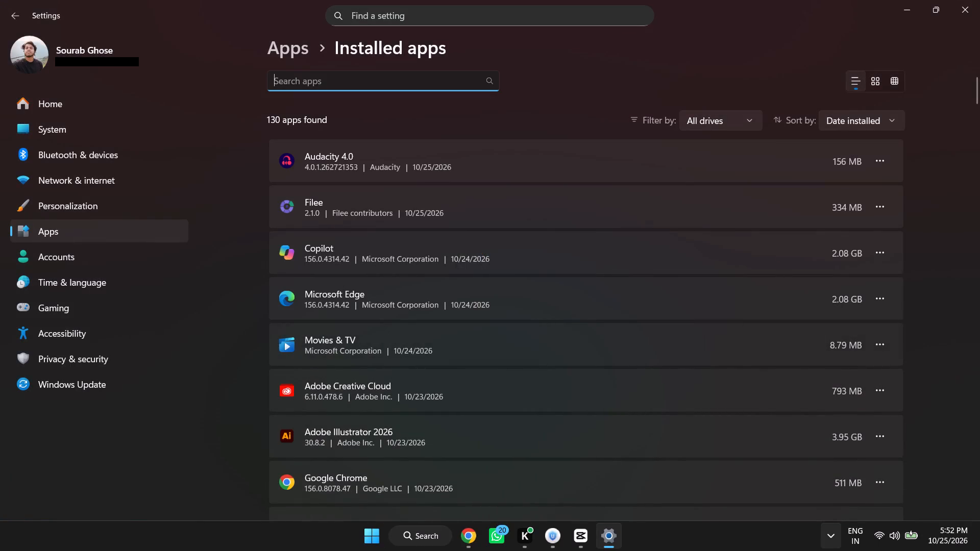
type("audac")
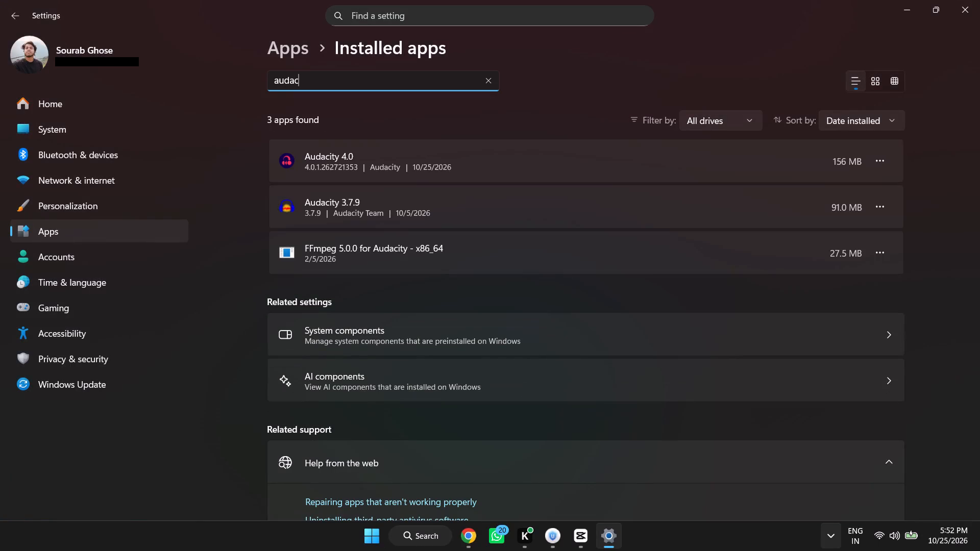
left_click(887, 208)
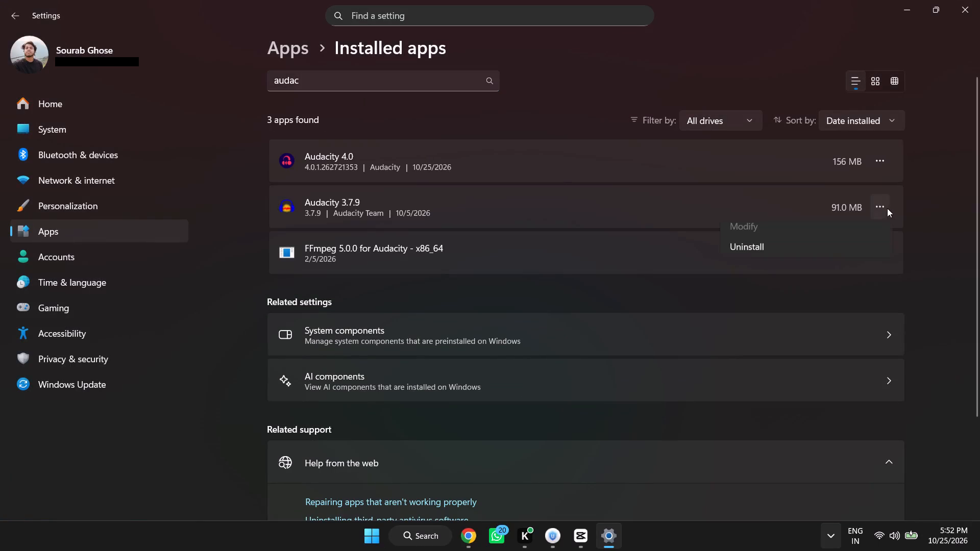
left_click(791, 251)
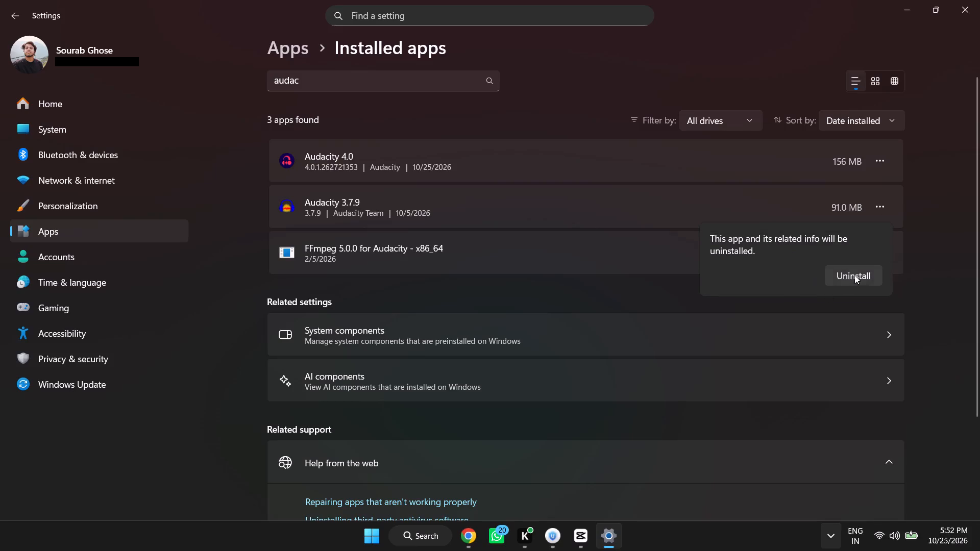
Confirm the removal of Audacity 3.7.9 and complete its uninstaller through to the final notice.
left_click(854, 275)
left_click(533, 306)
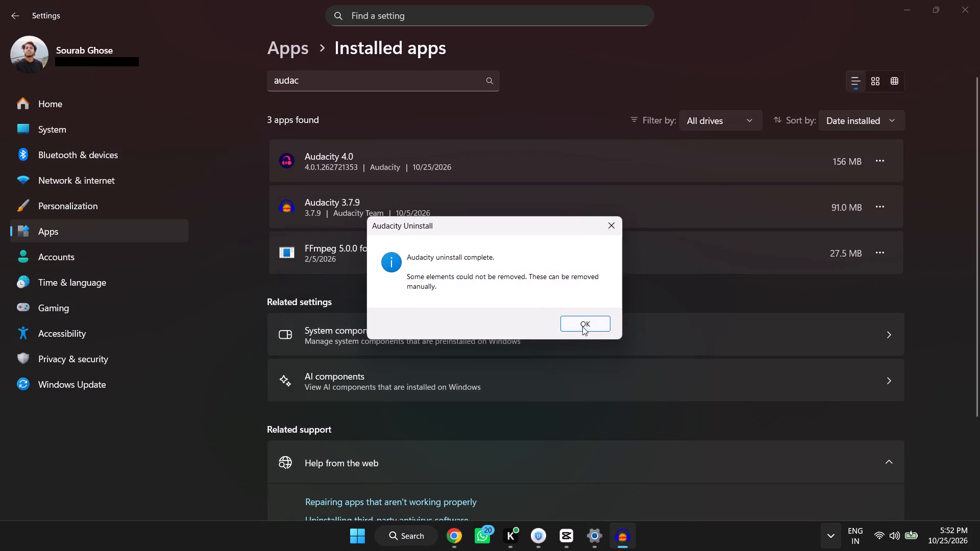
left_click(582, 327)
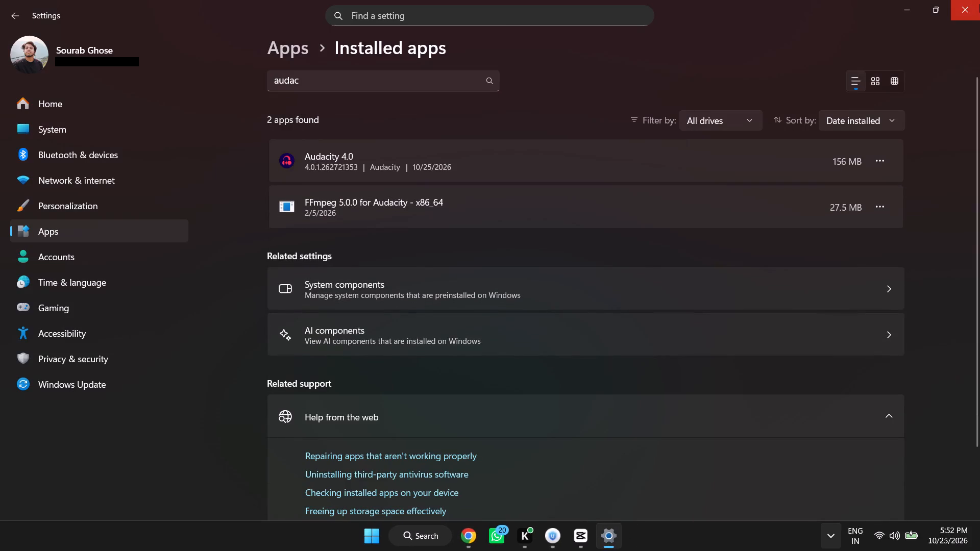
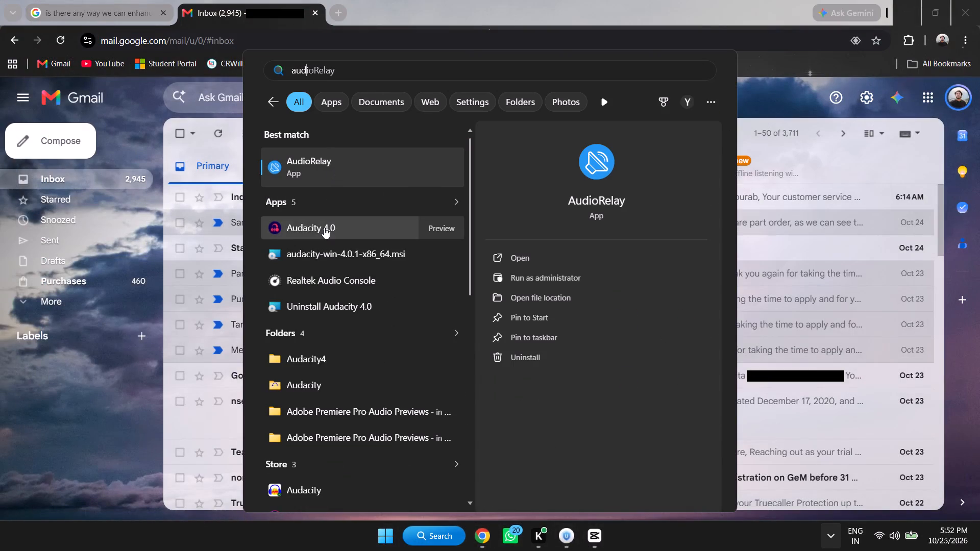
Launch Audacity 4.0 from the Windows search results.
left_click(324, 228)
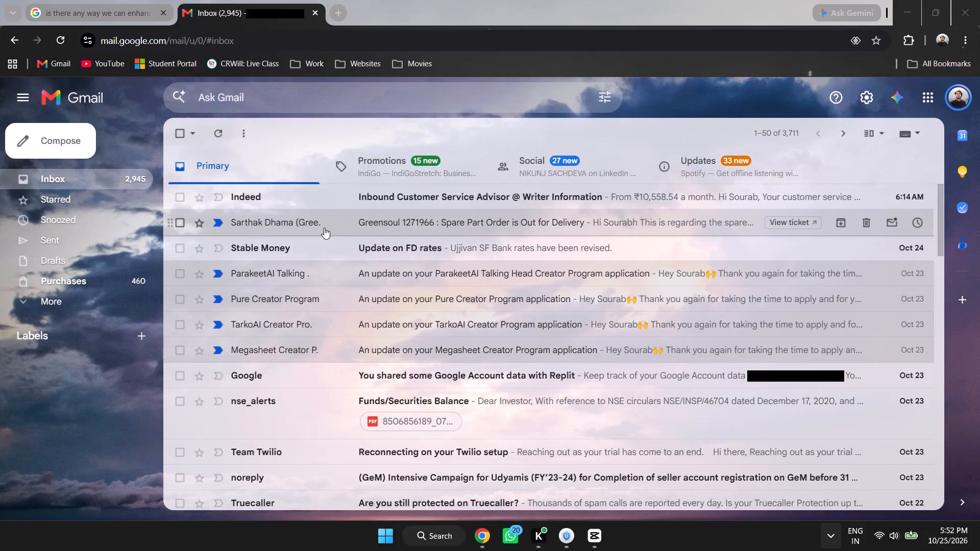
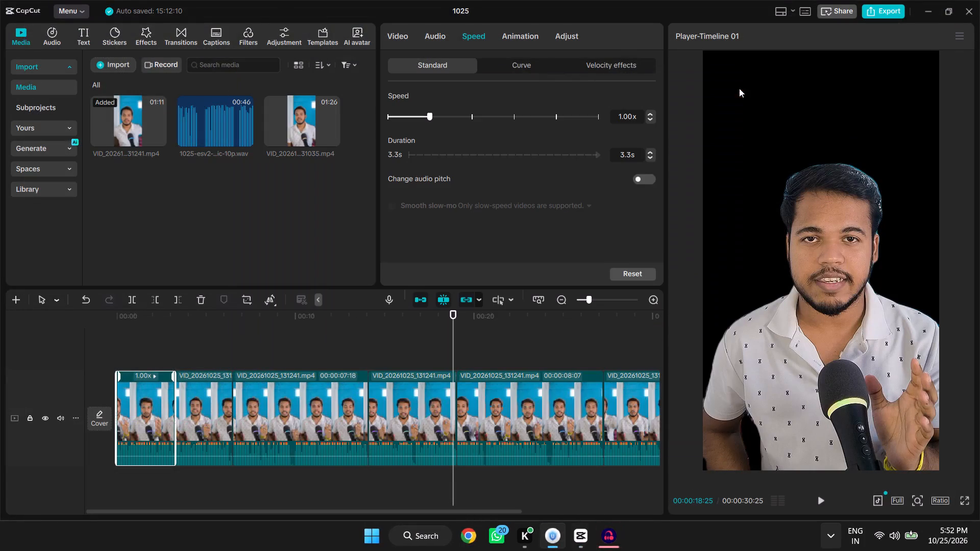
Close the open video project 1025 in CapCut.
left_click(971, 5)
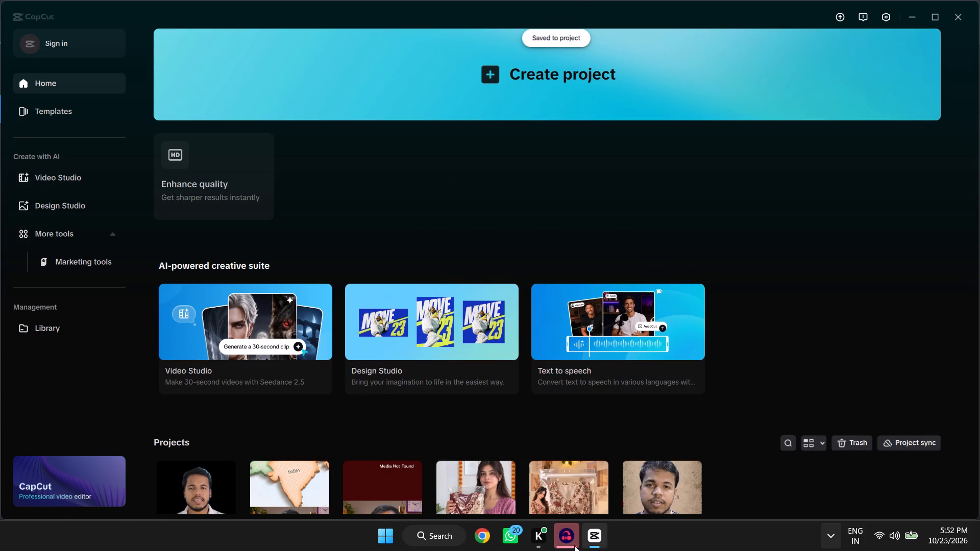
Close CapCut and return to Audacity 4.0.
left_click(968, 24)
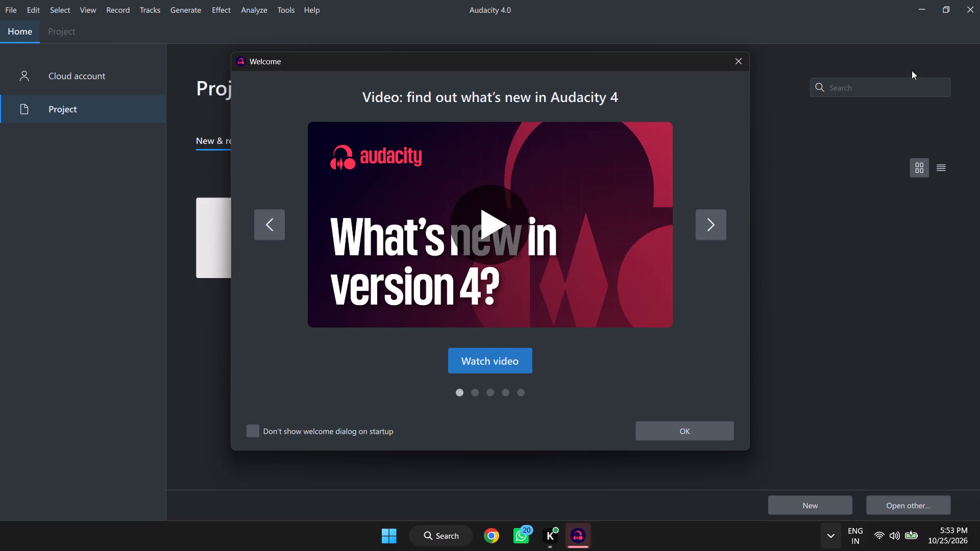
Dismiss the welcome dialog and create a new empty project.
left_click(736, 61)
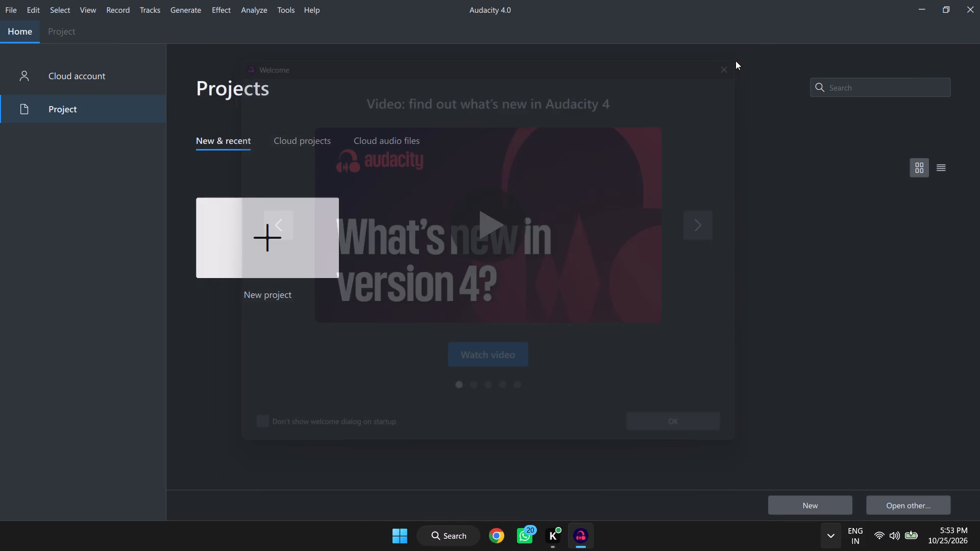
left_click(251, 251)
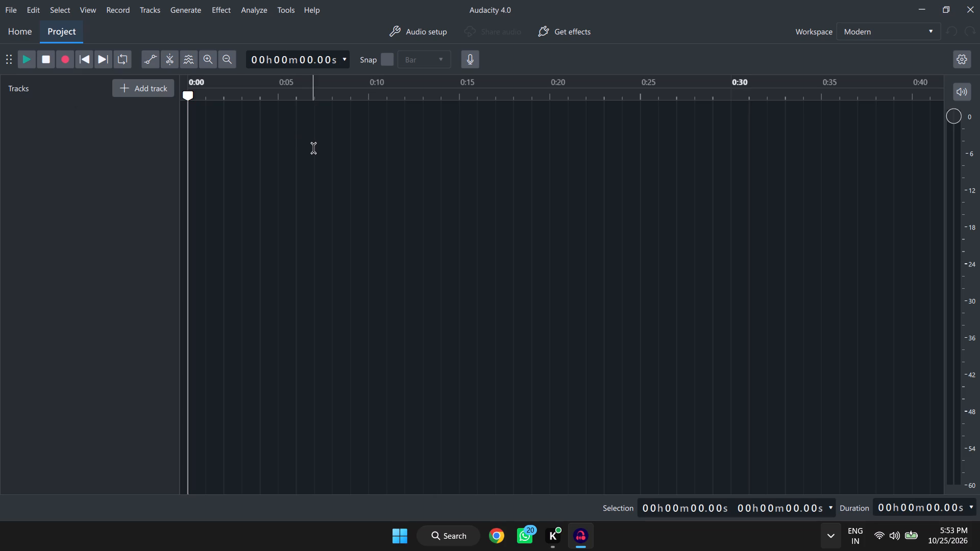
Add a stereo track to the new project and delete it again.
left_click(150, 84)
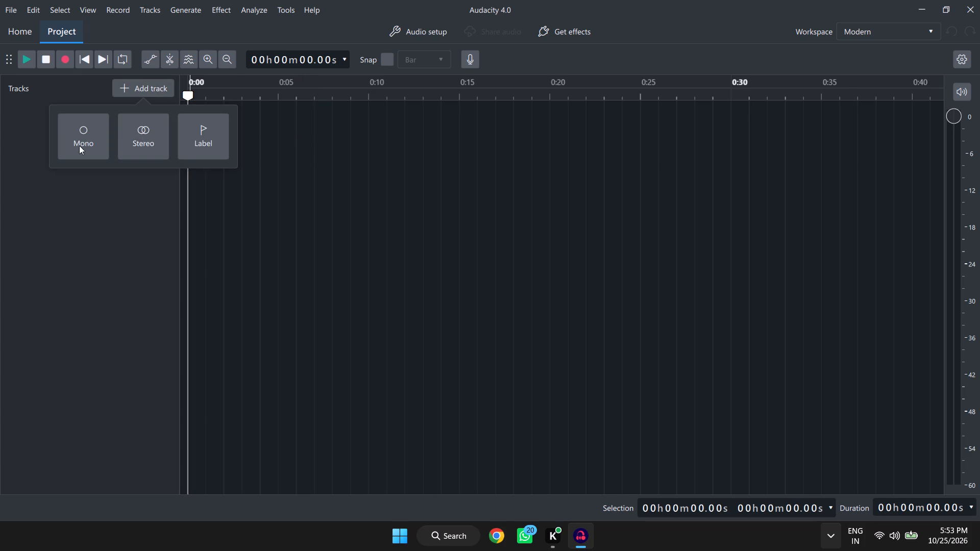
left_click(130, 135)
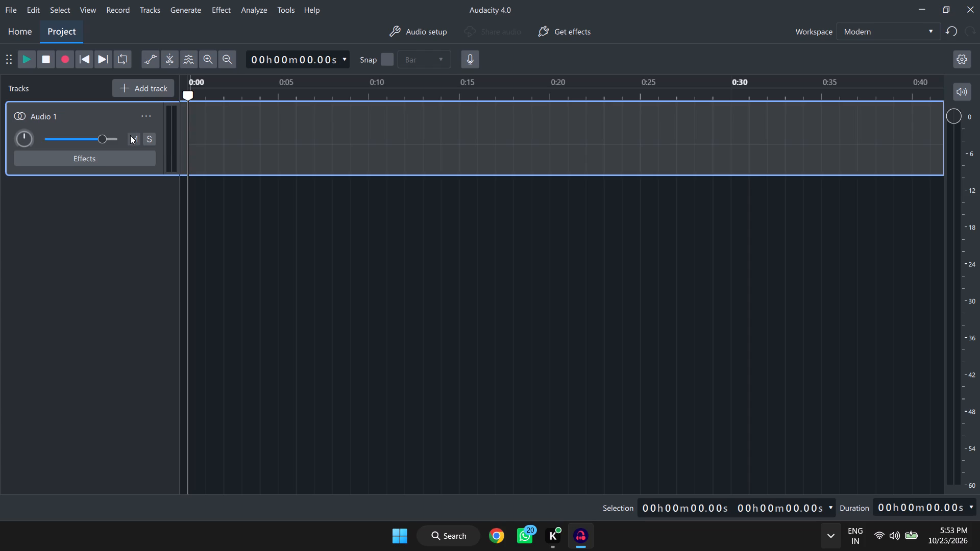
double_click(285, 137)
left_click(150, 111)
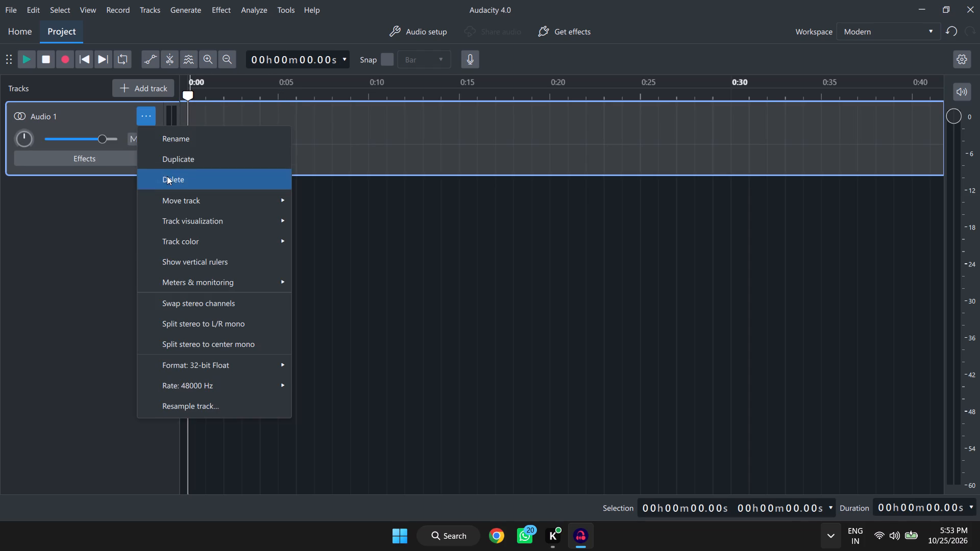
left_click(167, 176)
Add a stereo track to the empty project.
left_click(147, 94)
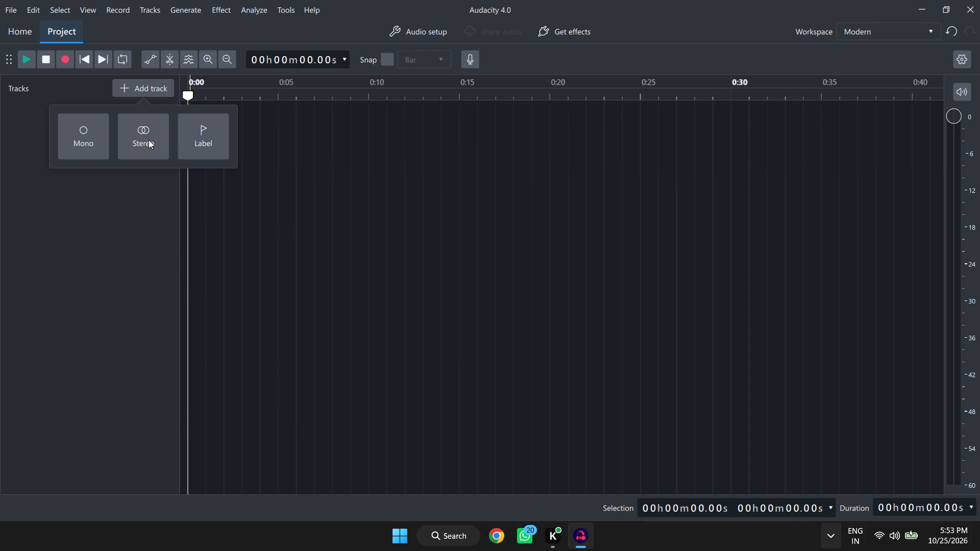
left_click(149, 140)
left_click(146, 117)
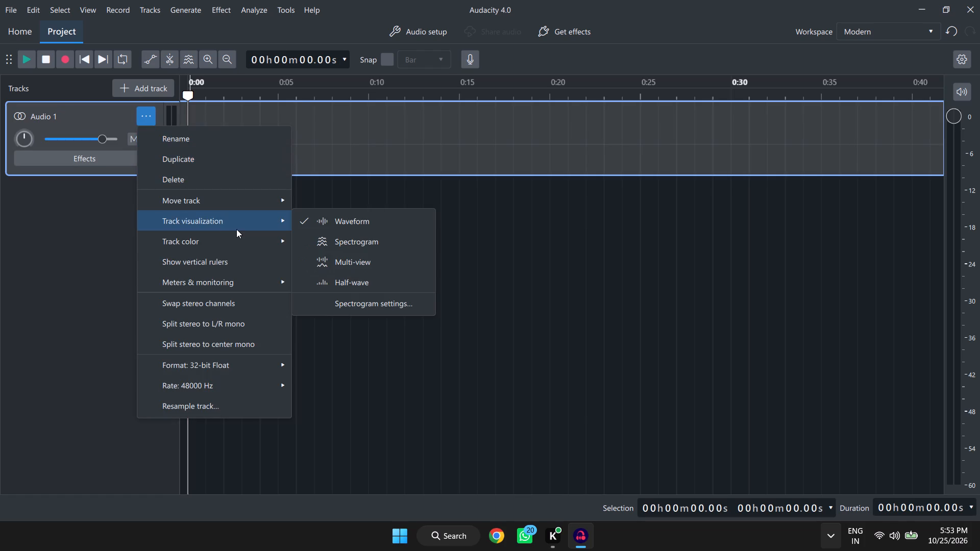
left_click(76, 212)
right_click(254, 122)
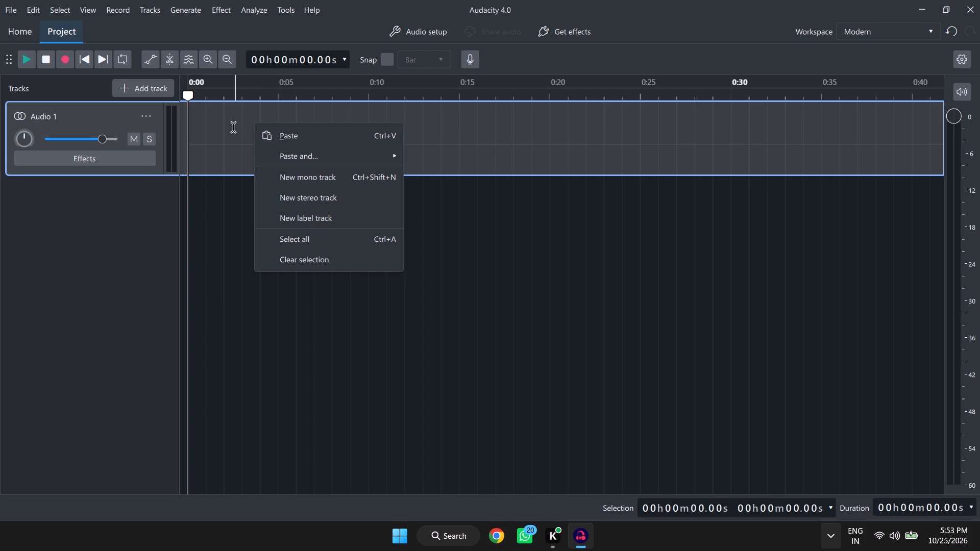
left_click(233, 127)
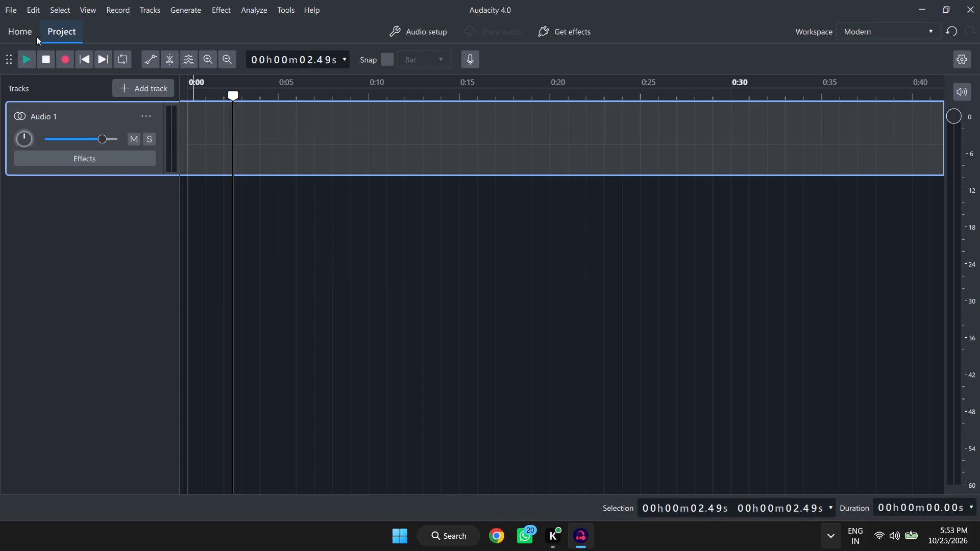
Open the audio file 1025.MP3 from the Desktop folder.
left_click(8, 11)
left_click(31, 52)
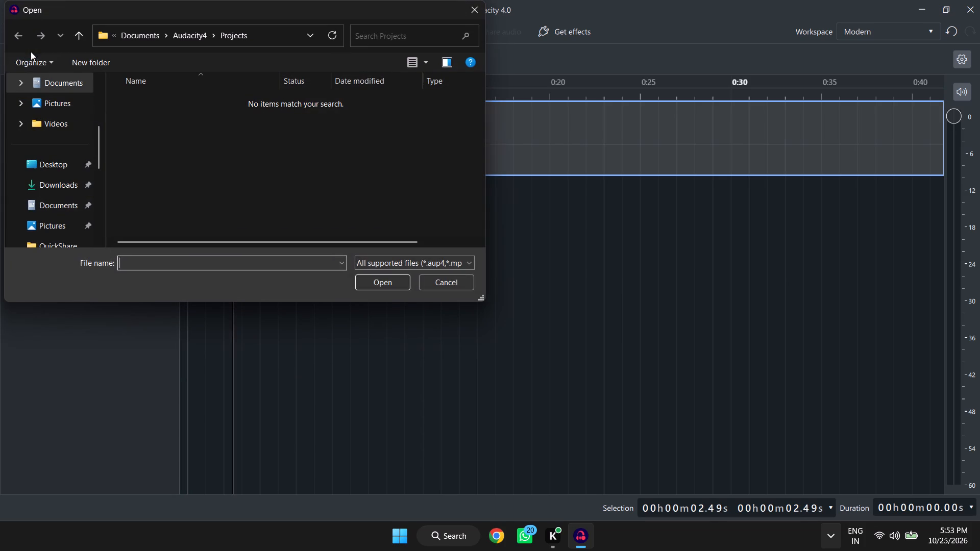
left_click(52, 164)
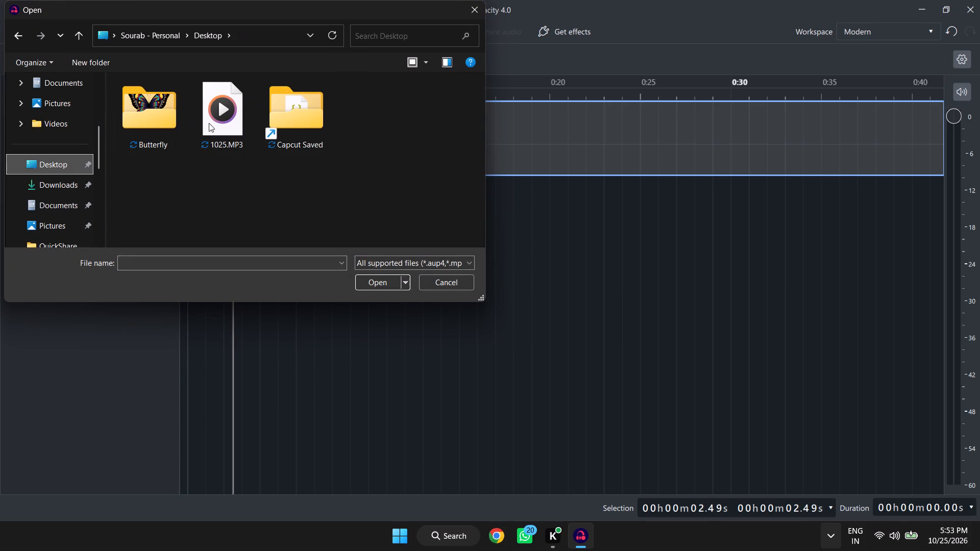
double_click(216, 120)
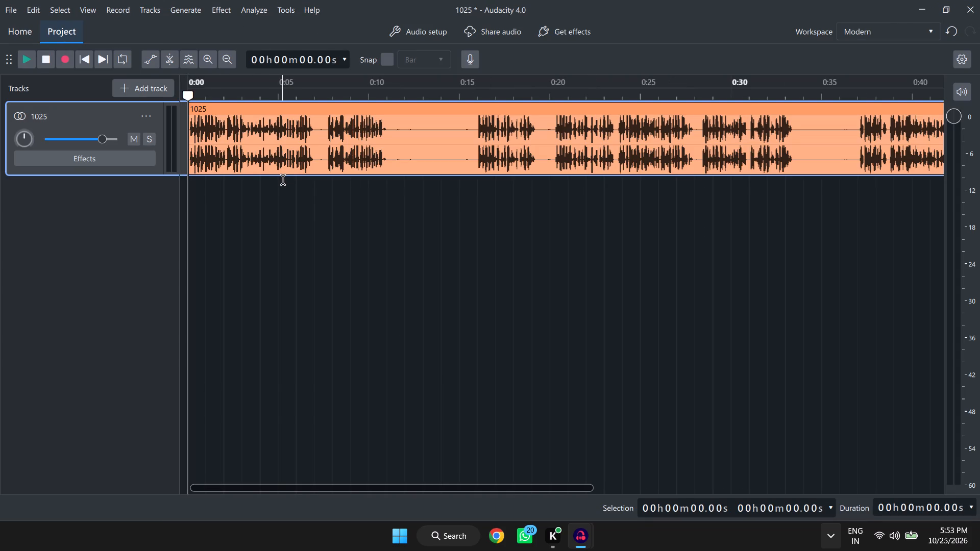
Minimize the 1025 project window and close the untitled project that holds only the empty stereo track.
left_click(919, 0)
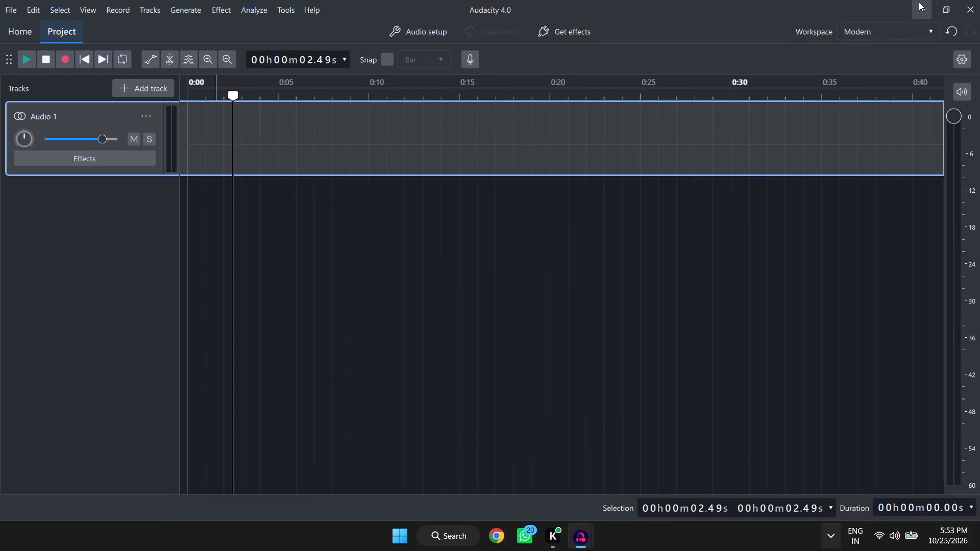
left_click(961, 5)
left_click(965, 2)
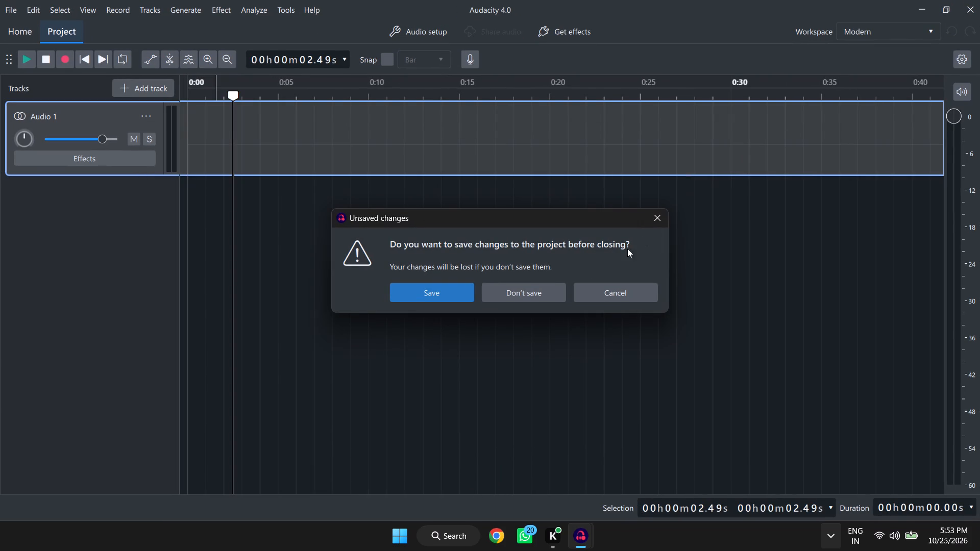
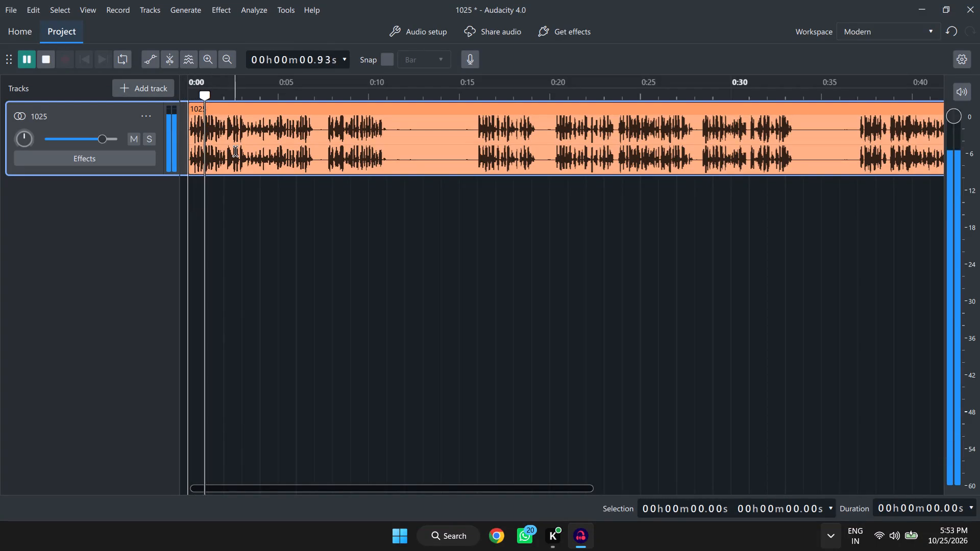
Play the opening seconds of the 1025 recording several times from the start to check how the voice sounds.
key("space")
left_click_drag(215, 95, 148, 101)
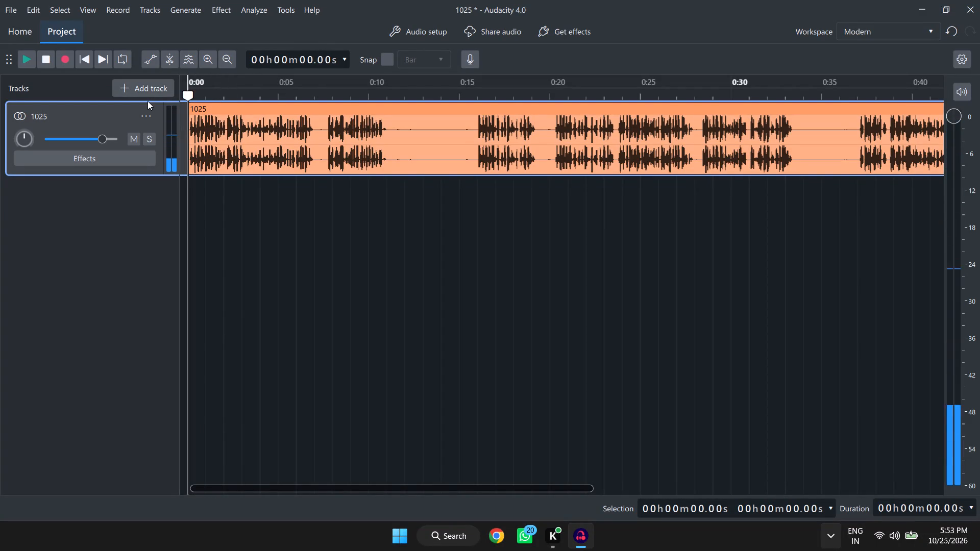
key("space")
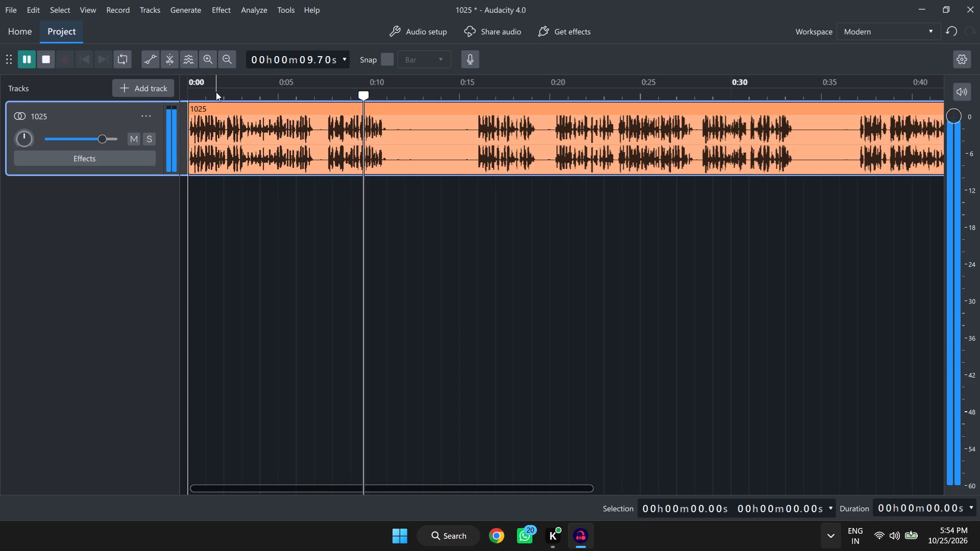
key("space")
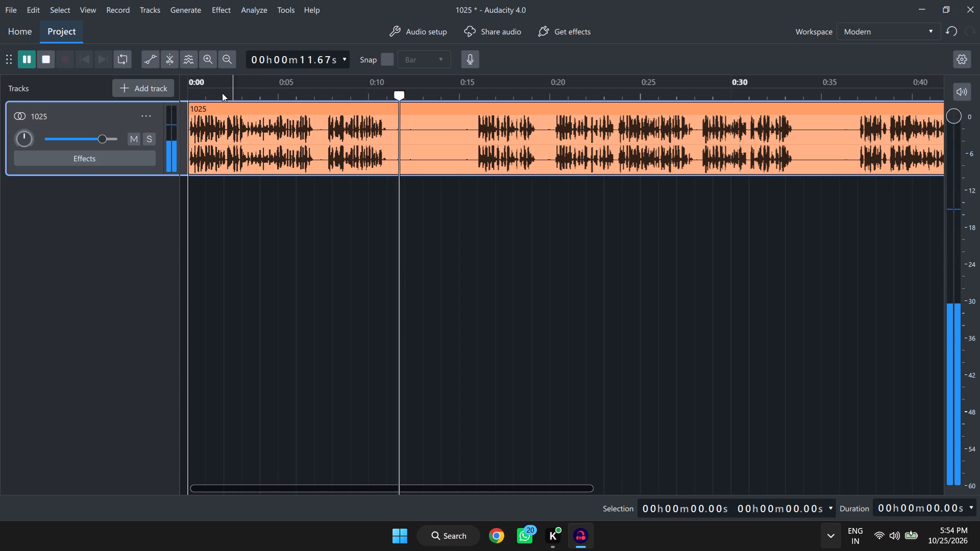
left_click_drag(222, 93, 154, 104)
key("space")
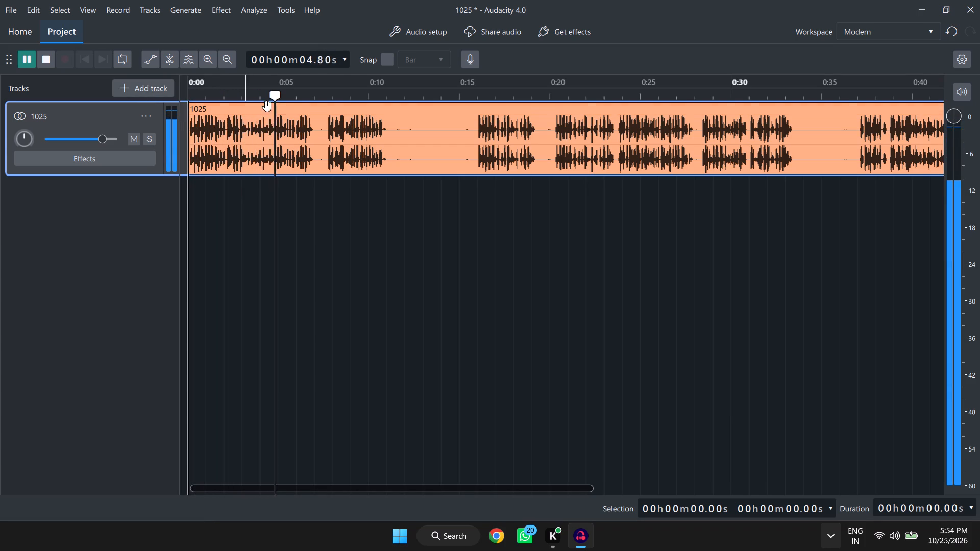
key("space")
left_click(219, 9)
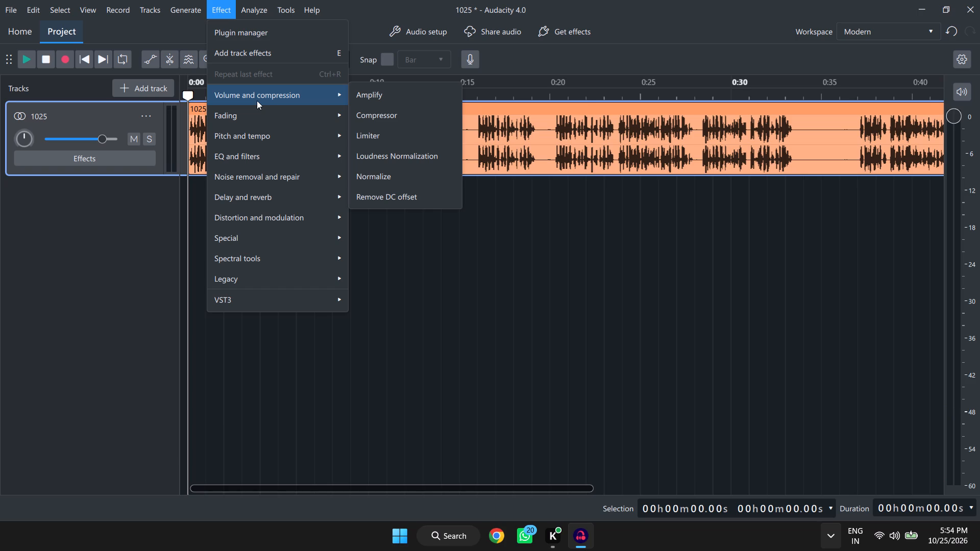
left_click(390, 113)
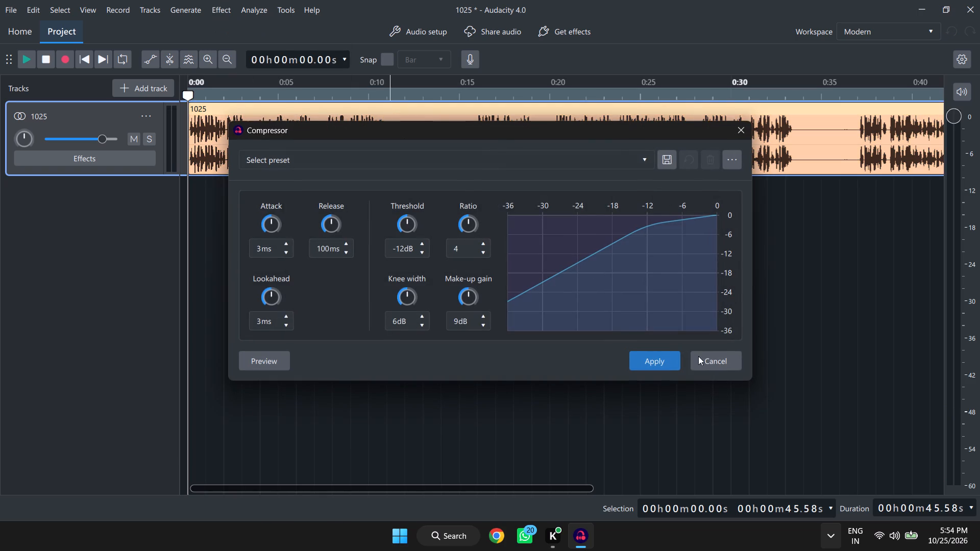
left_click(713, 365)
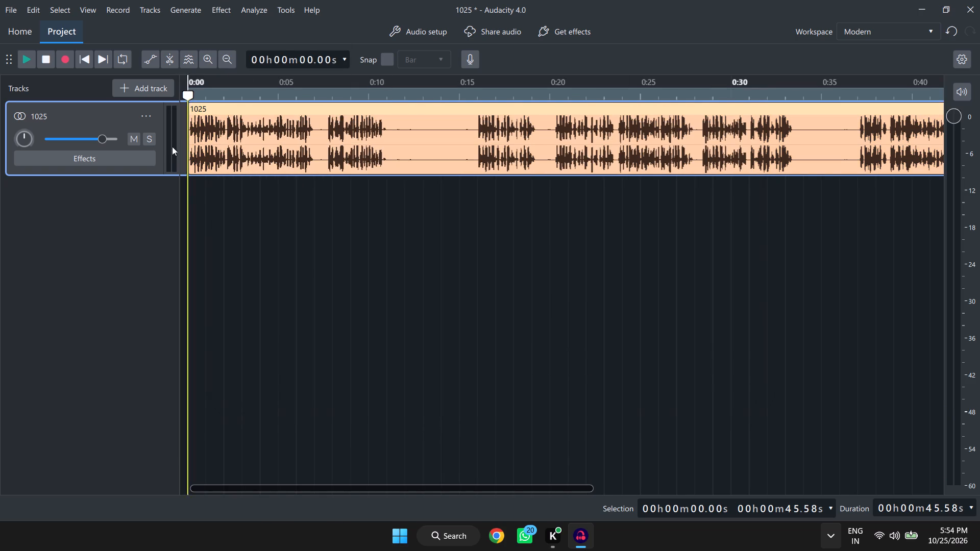
Listen again to about the first ten seconds of the 1025 recording from the start.
key("space")
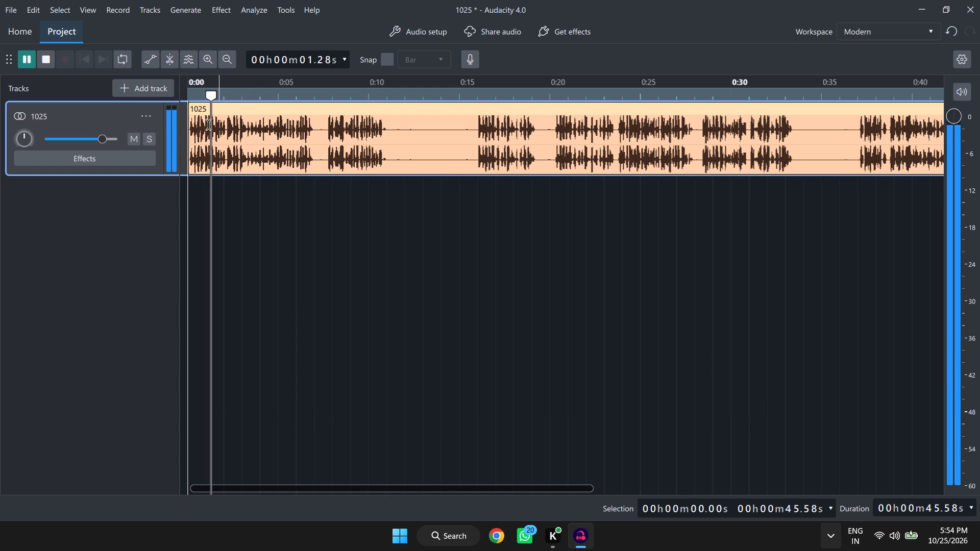
key("space")
left_click_drag(212, 92, 156, 99)
key("space")
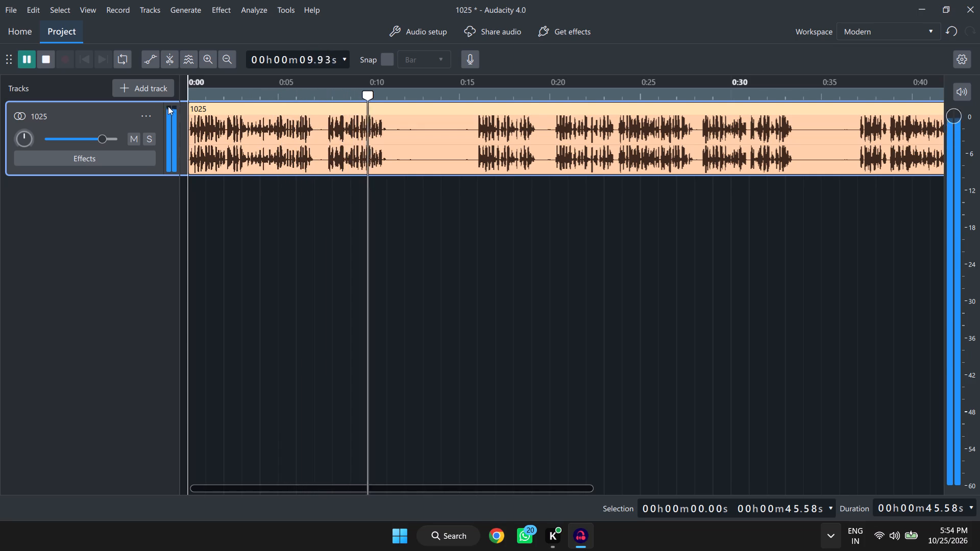
key("space")
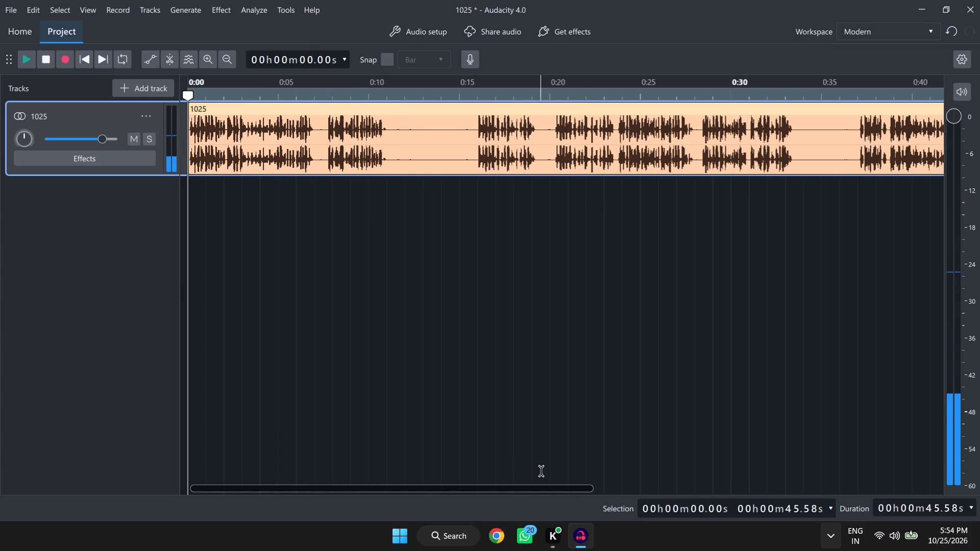
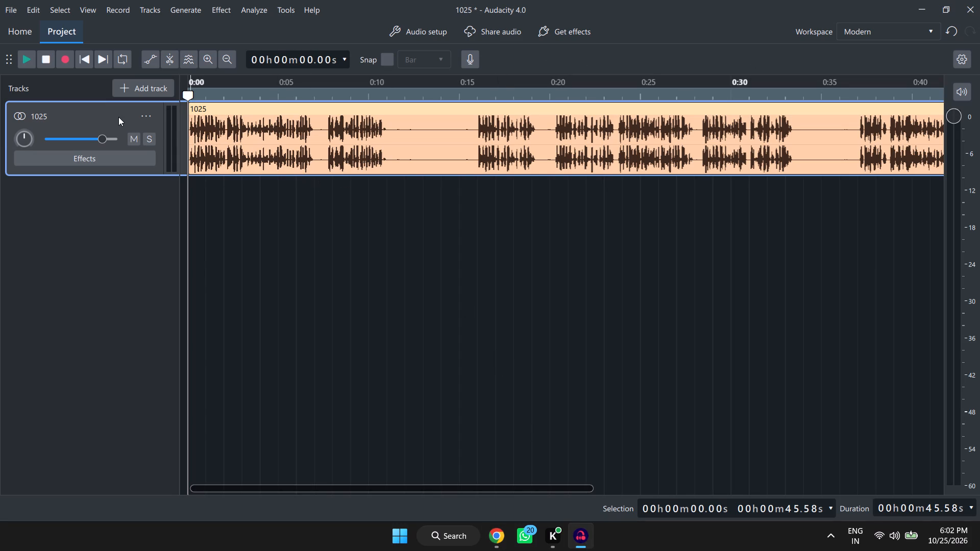
left_click(317, 335)
left_click(115, 111)
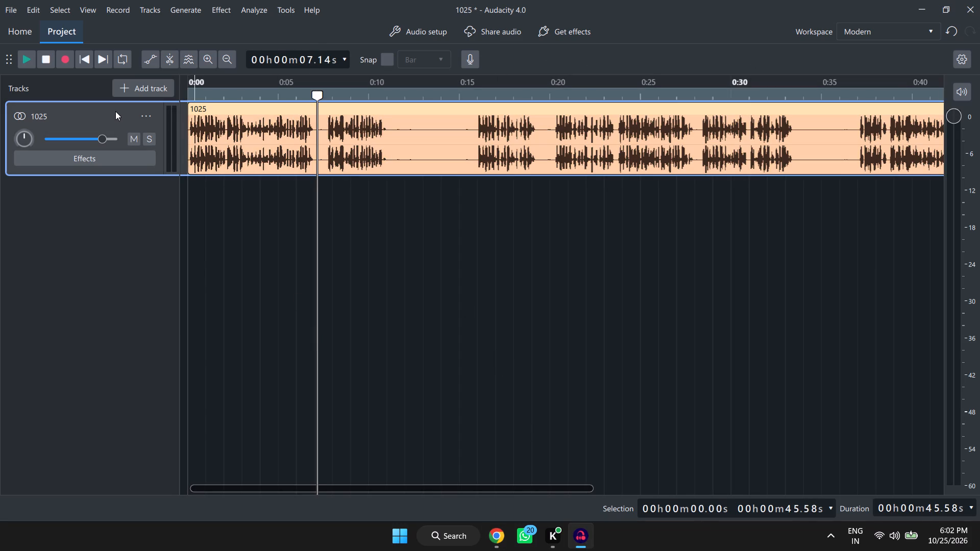
left_click(223, 11)
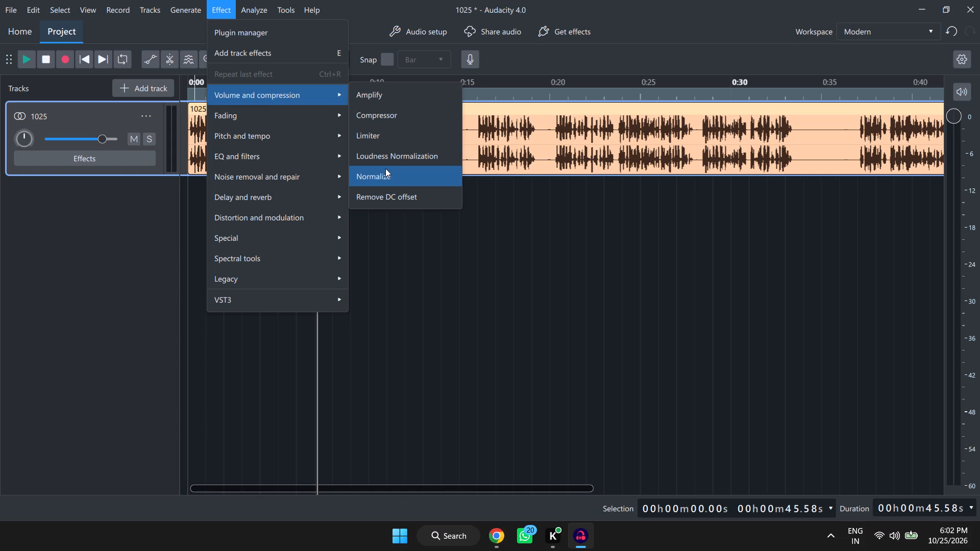
left_click(397, 196)
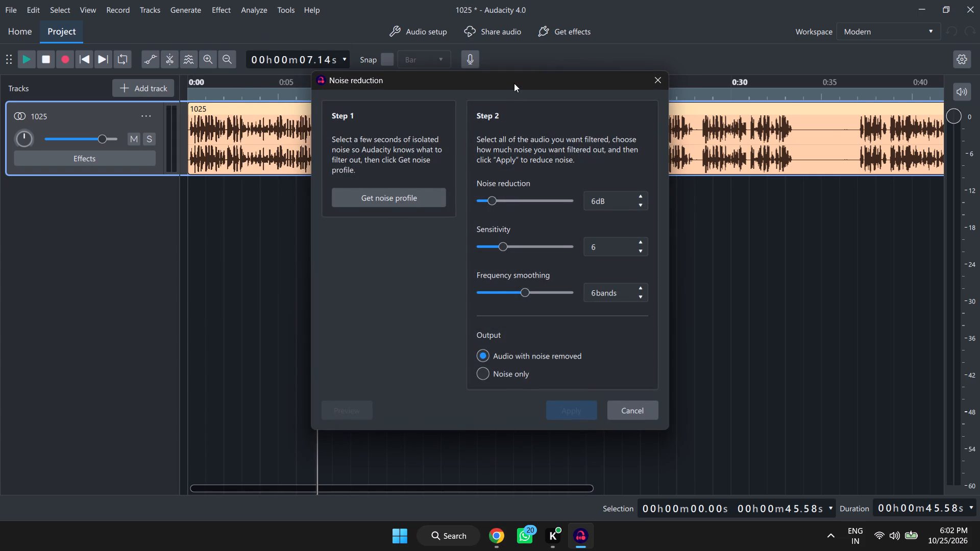
left_click_drag(517, 83, 707, 132)
left_click(400, 116)
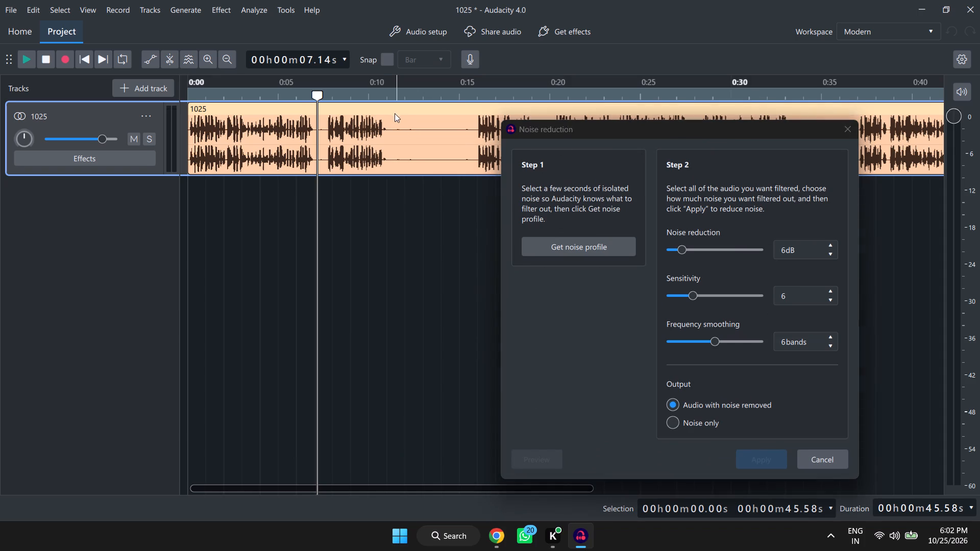
left_click(571, 242)
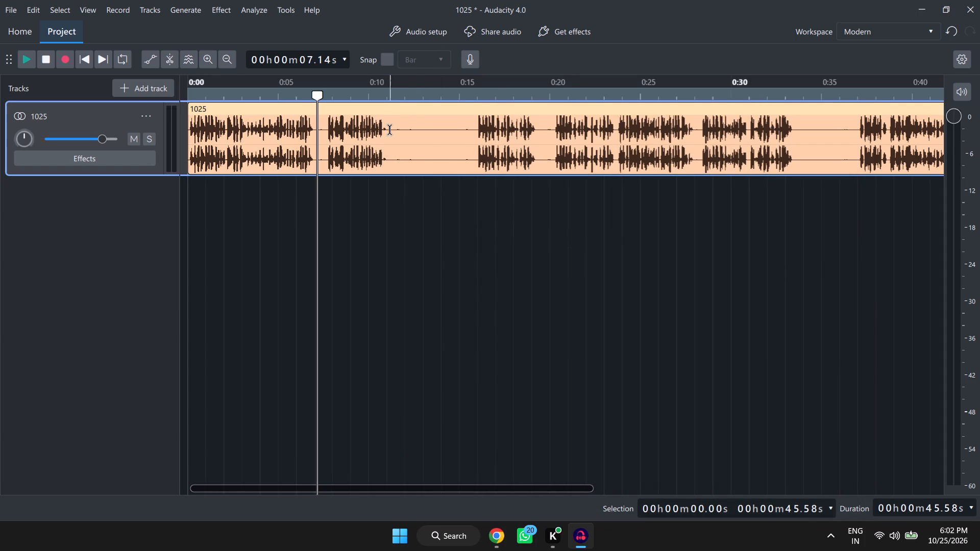
Select the silent gap from about 11.12 s to 15.85 s in the 1025 track and get its Noise Reduction profile.
left_click_drag(389, 129, 471, 141)
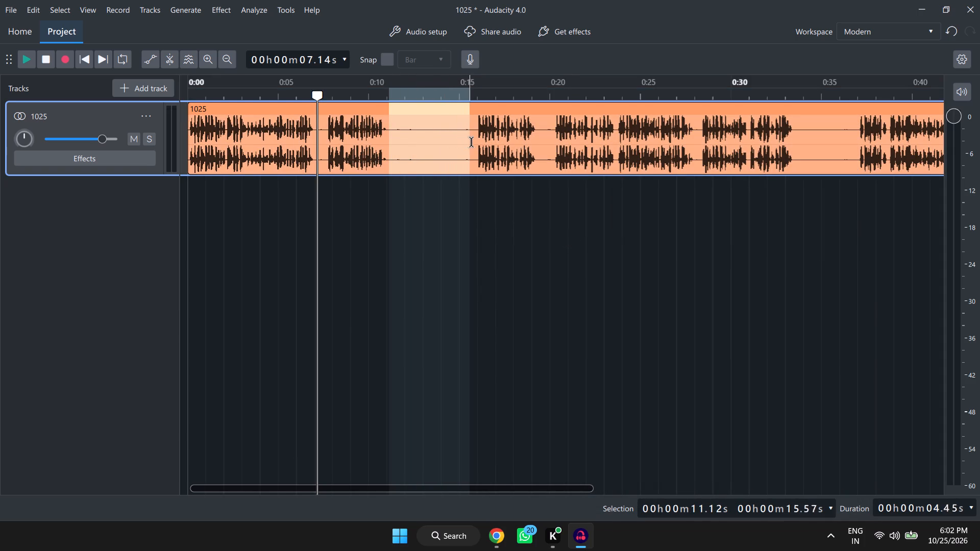
left_click_drag(471, 141, 475, 138)
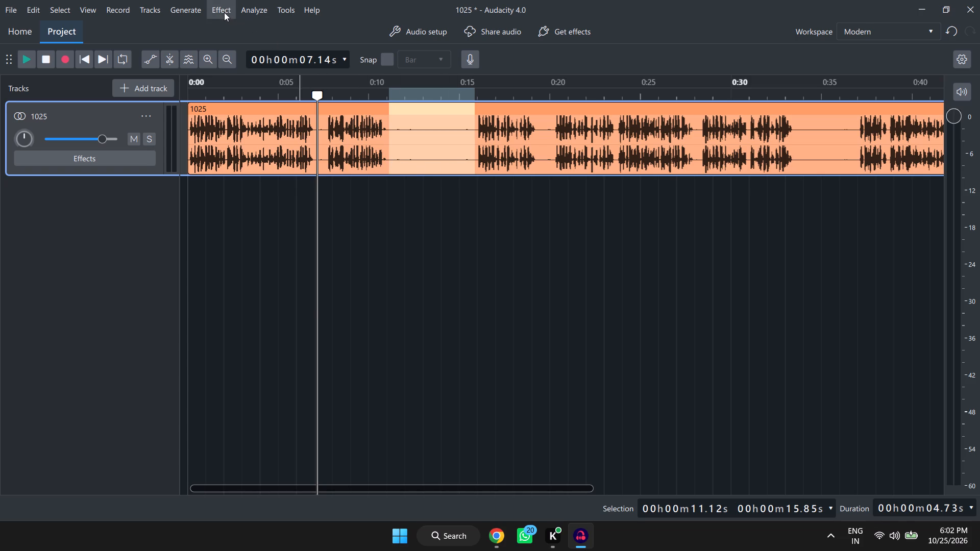
left_click(223, 11)
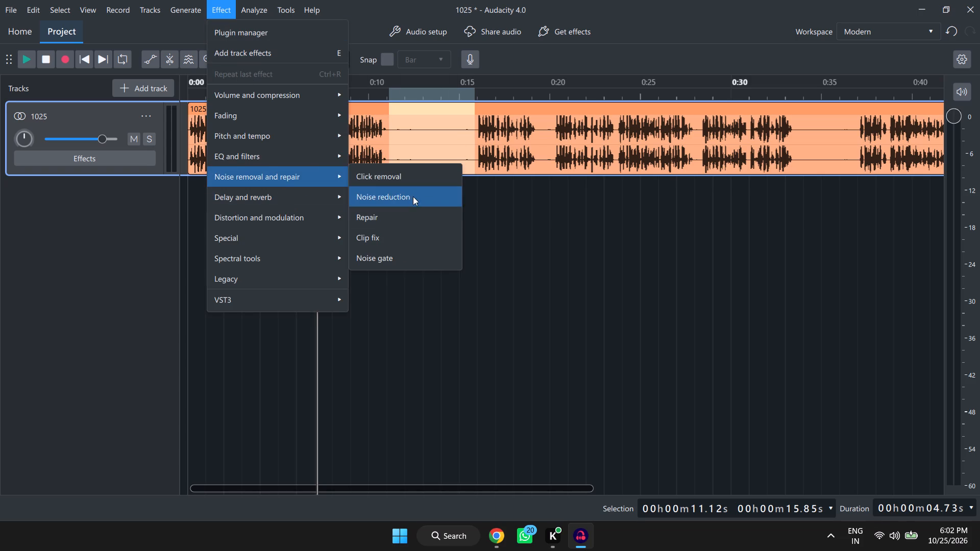
left_click(413, 196)
left_click(415, 204)
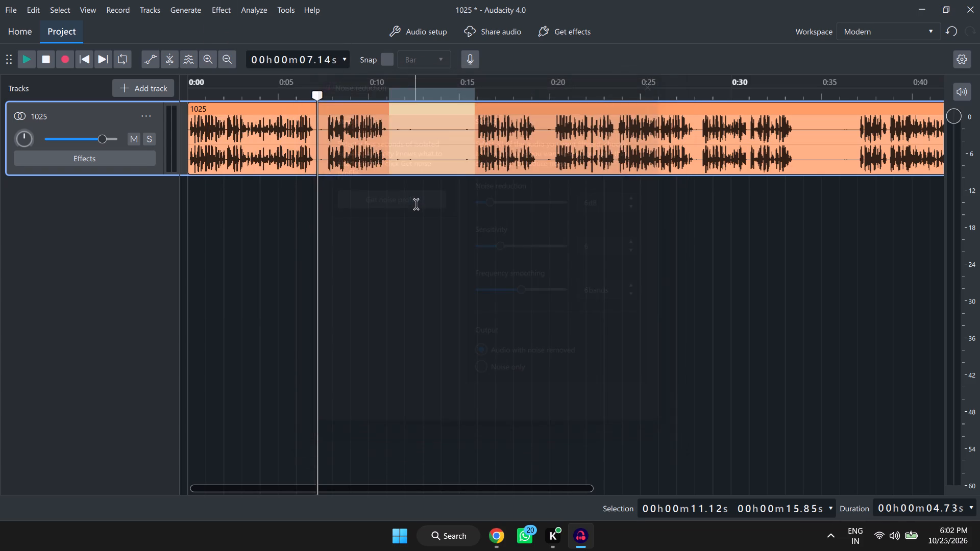
Select the entire 1025 track and apply Noise Reduction with the existing settings, outputting audio with noise removed.
left_click(127, 119)
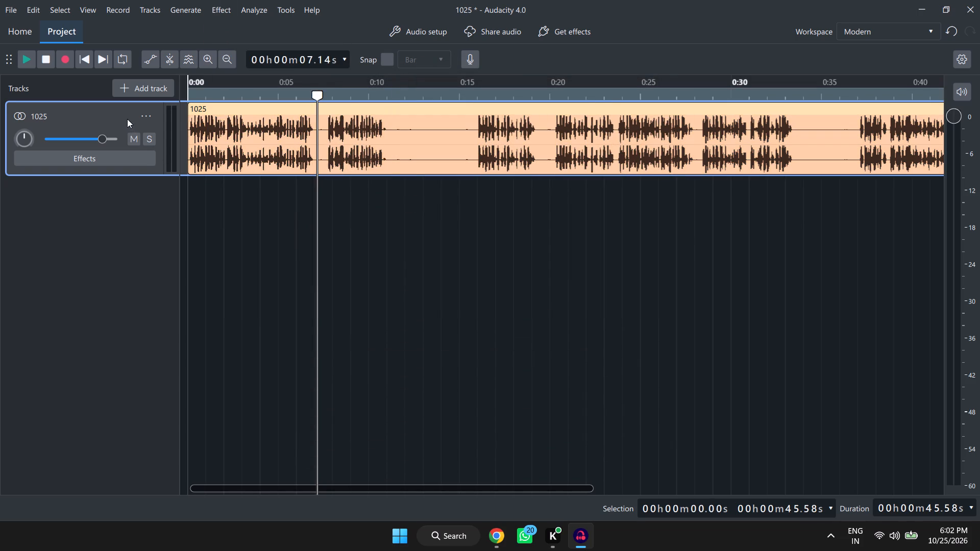
left_click(228, 13)
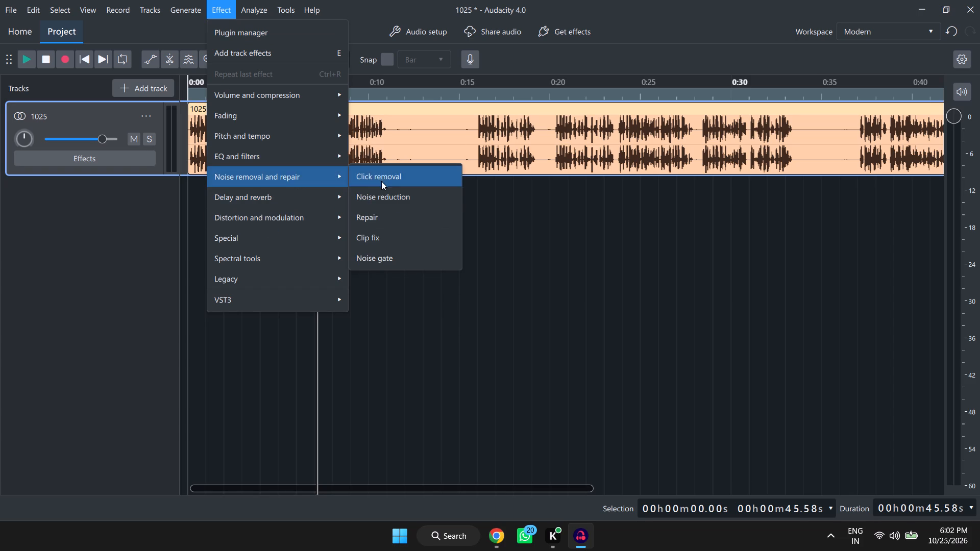
left_click(379, 195)
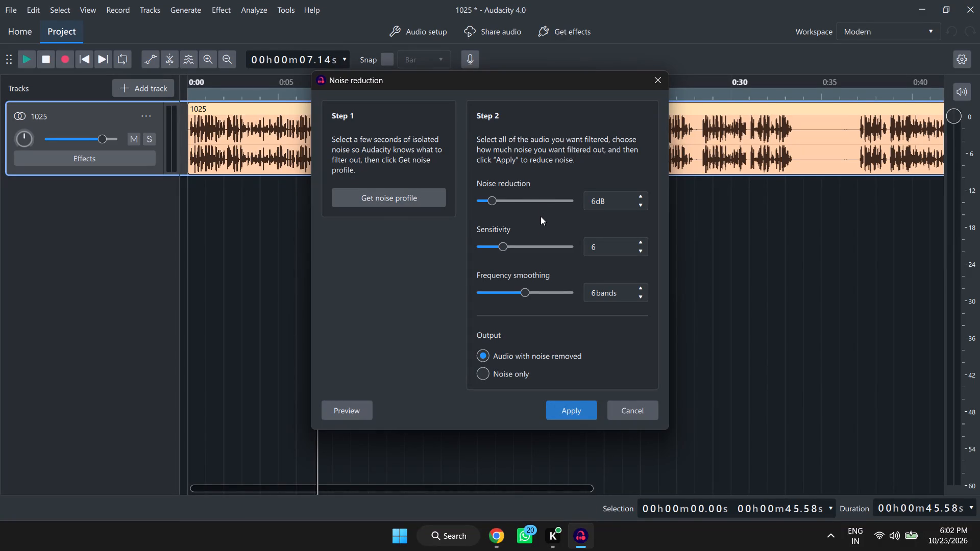
left_click(565, 409)
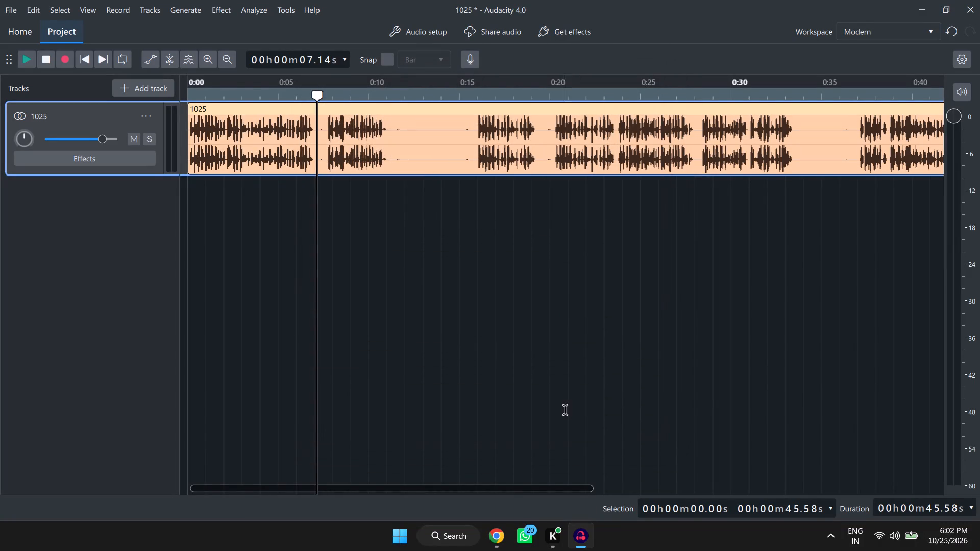
Move the playhead to the beginning of the 1025 track and play back the opening second to check the sound.
left_click_drag(252, 84, 159, 84)
left_click_drag(213, 103, 211, 103)
left_click_drag(211, 103, 167, 103)
left_click_drag(201, 96, 170, 97)
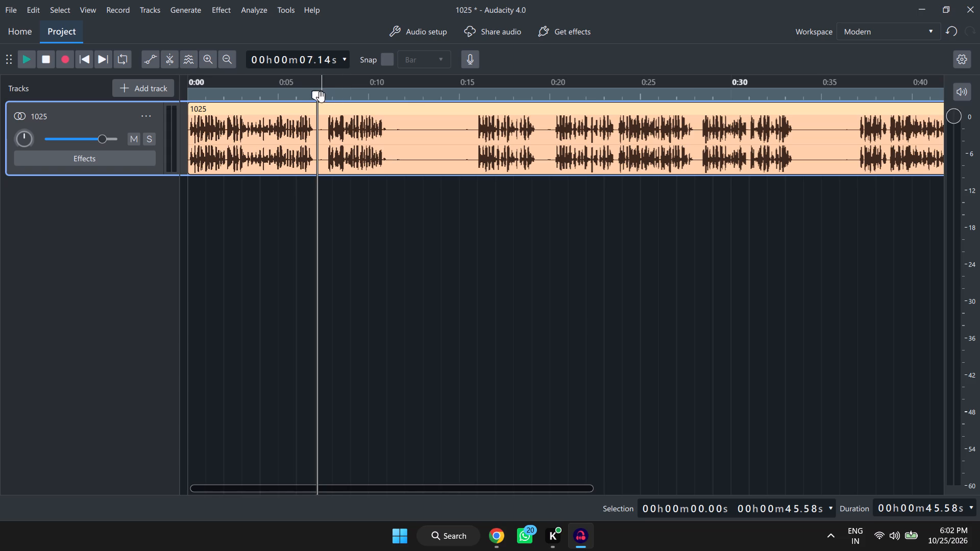
left_click_drag(321, 97, 137, 99)
key("space")
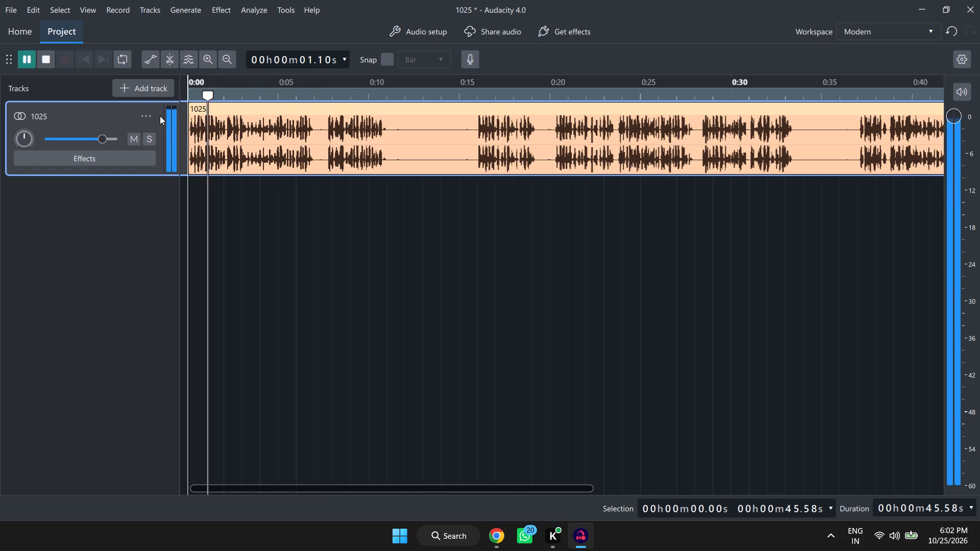
key("space")
left_click_drag(207, 93, 170, 95)
key("space")
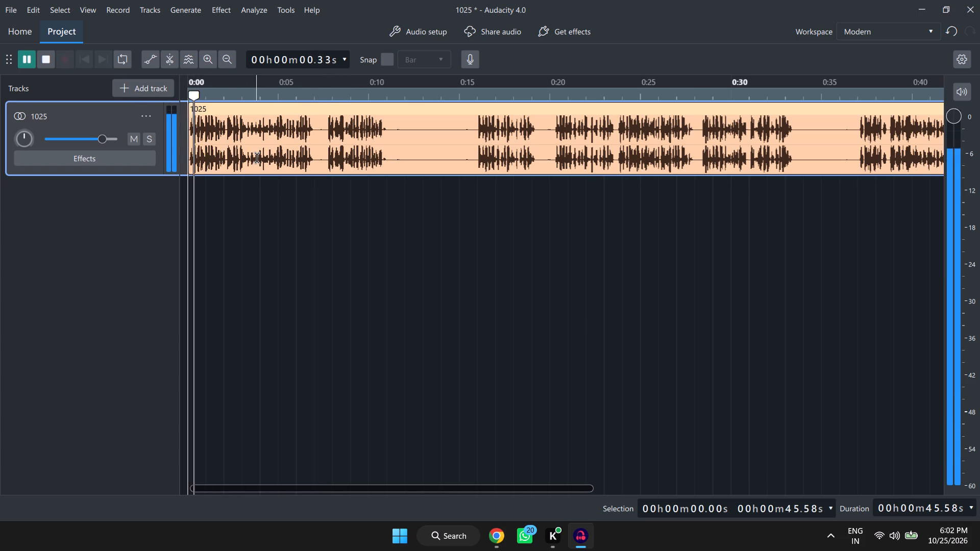
key("space")
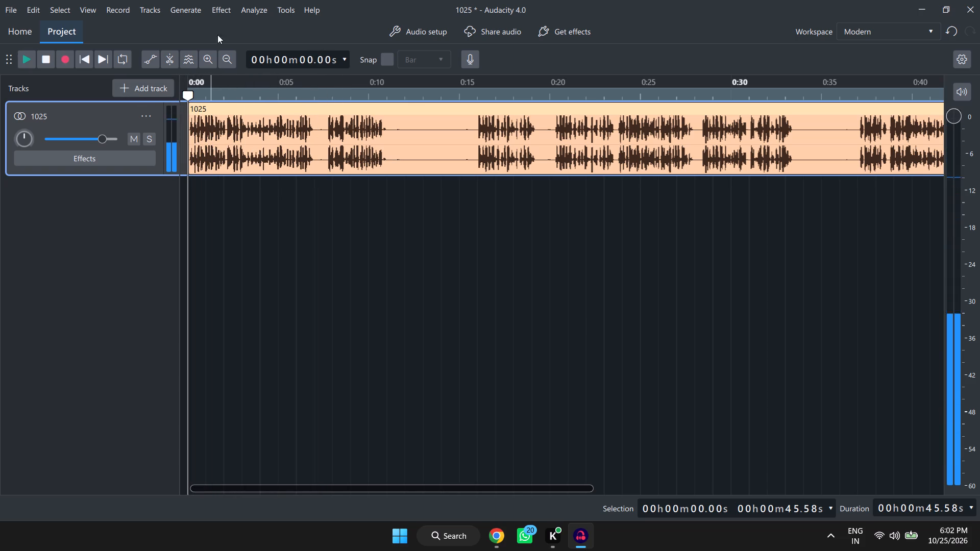
Apply Noise Reduction to the entire 1025 track a second time, keeping the output on Audio with noise removed.
left_click(218, 9)
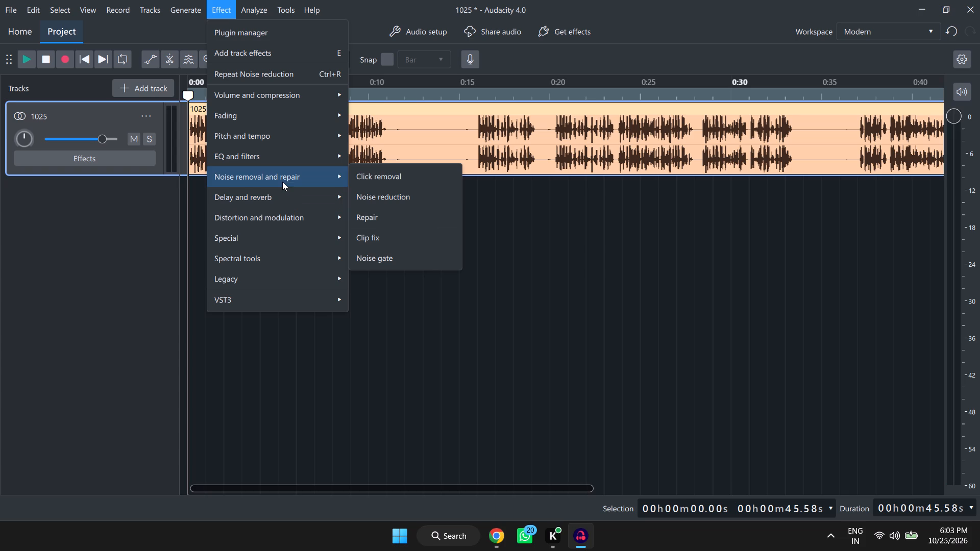
left_click(385, 201)
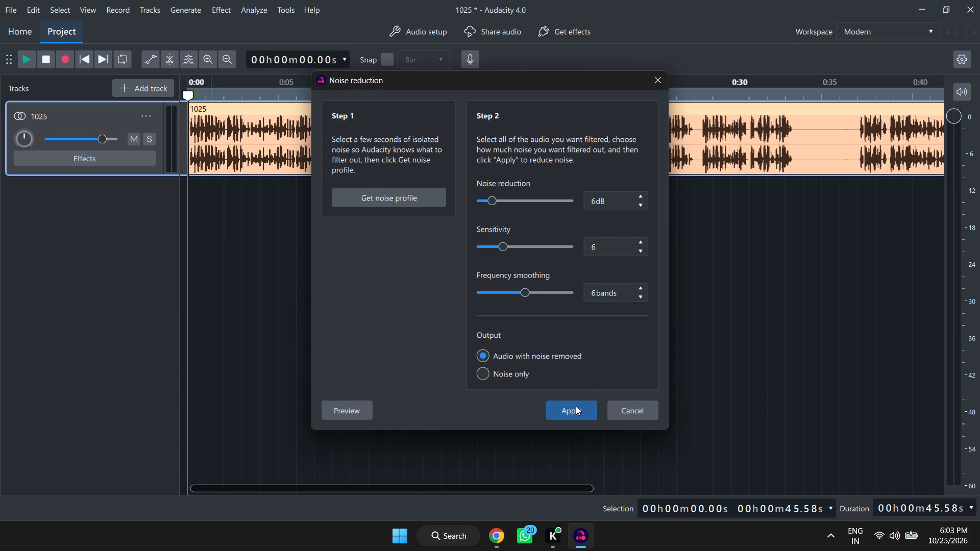
left_click(483, 373)
scroll(560, 337, "down", 2)
left_click(479, 356)
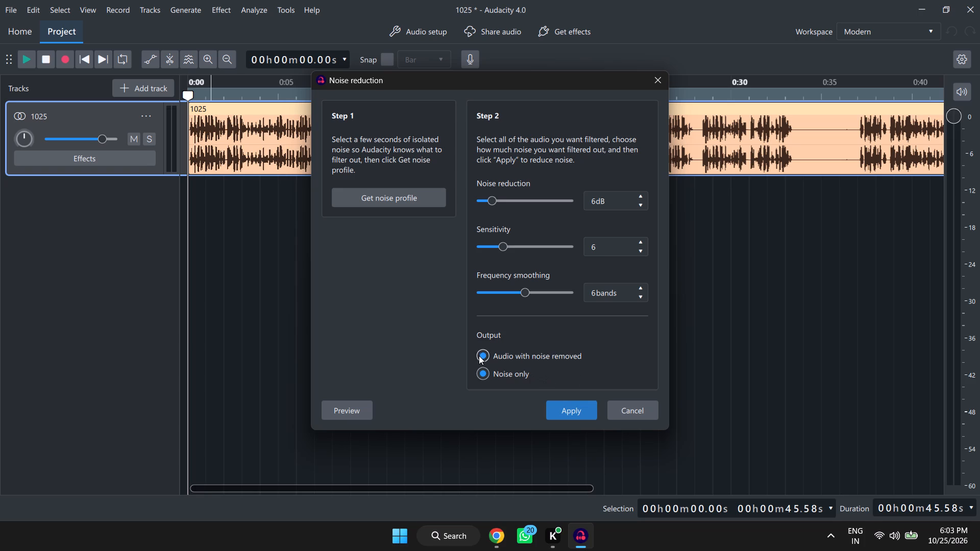
scroll(578, 356, "down", 2)
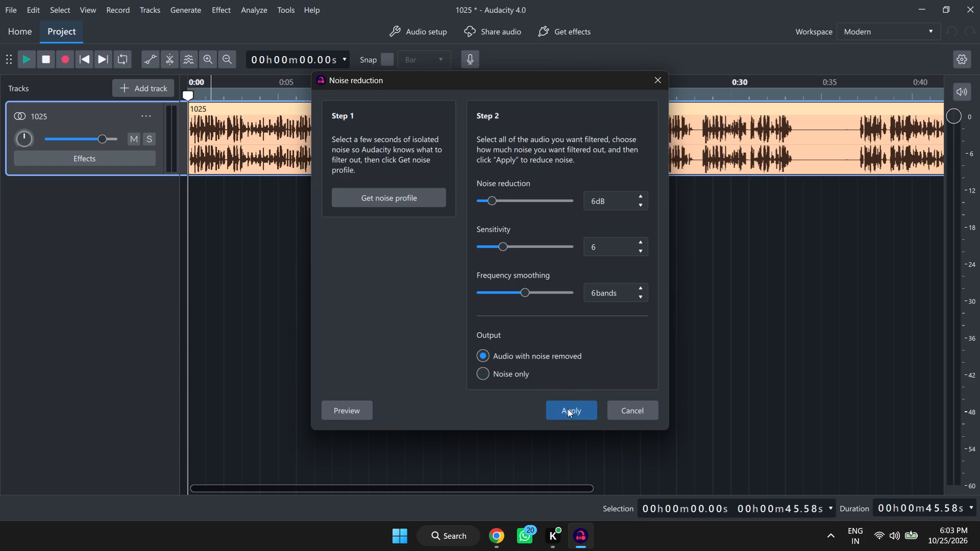
left_click(568, 409)
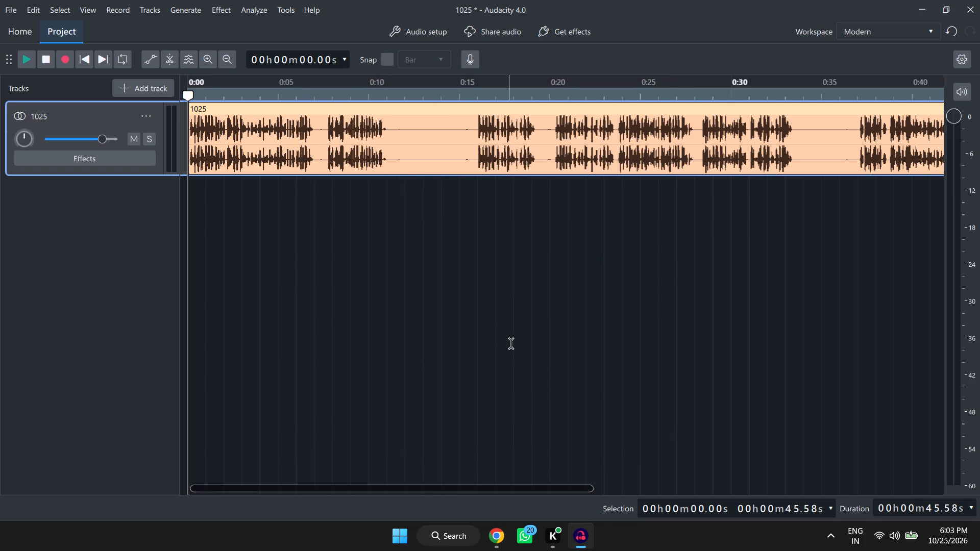
left_click(215, 9)
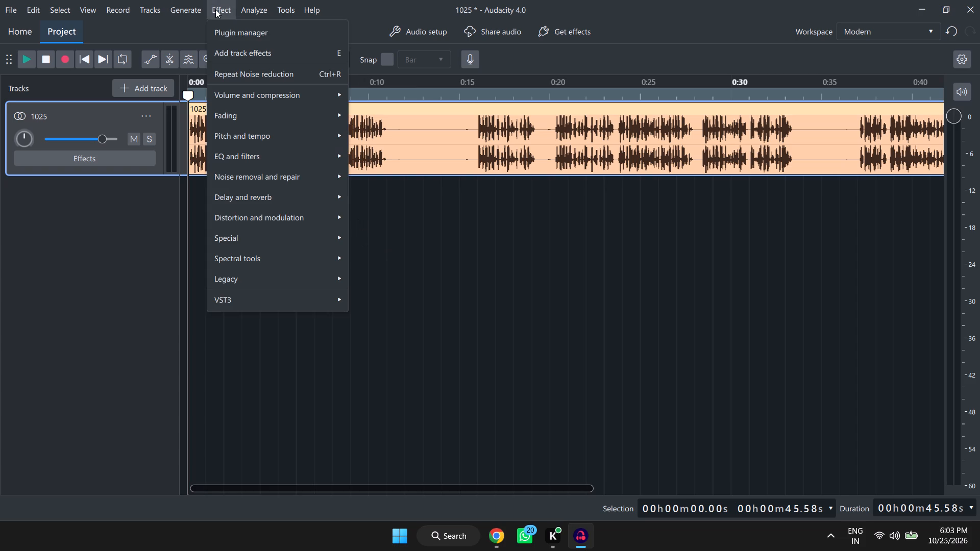
left_click(416, 203)
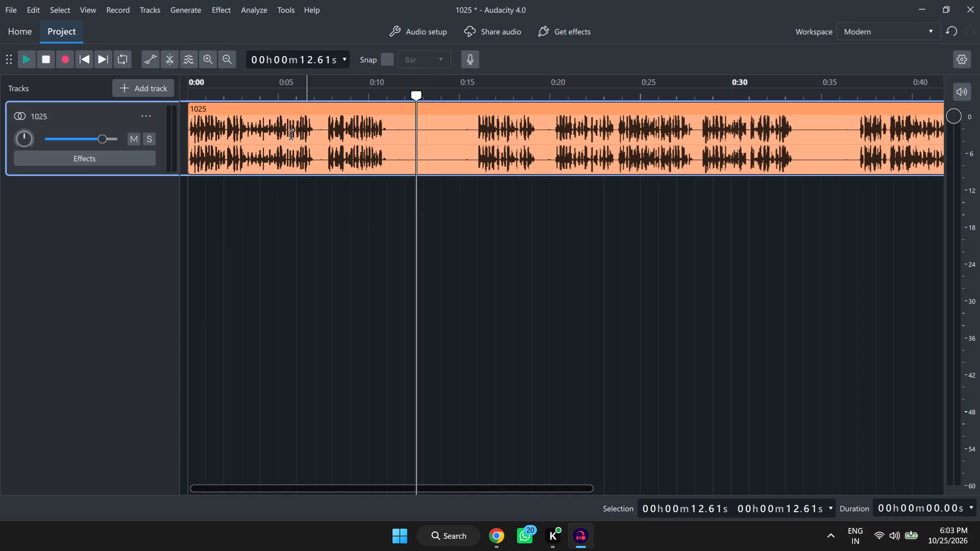
Select the 1025 track and change its track color to Blue.
left_click(120, 110)
right_click(120, 110)
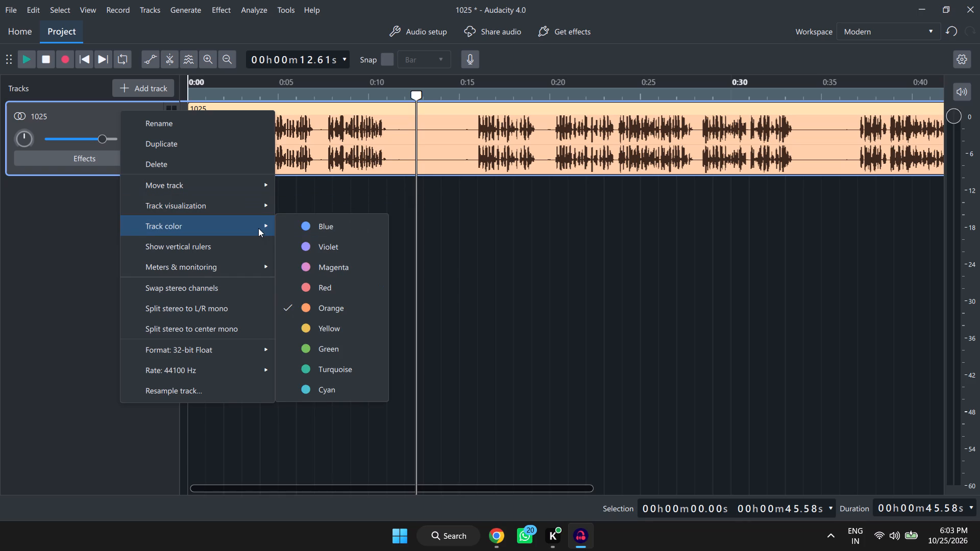
left_click(344, 234)
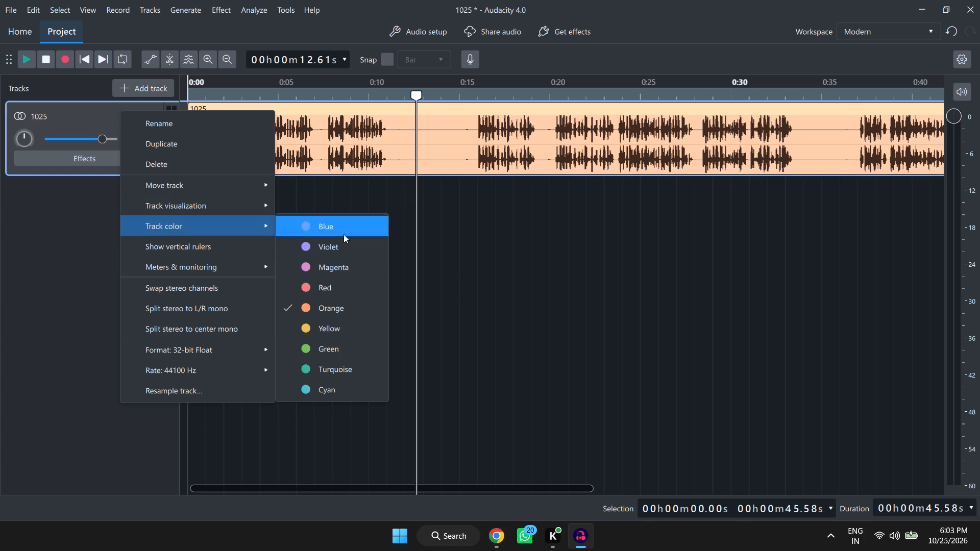
right_click(110, 115)
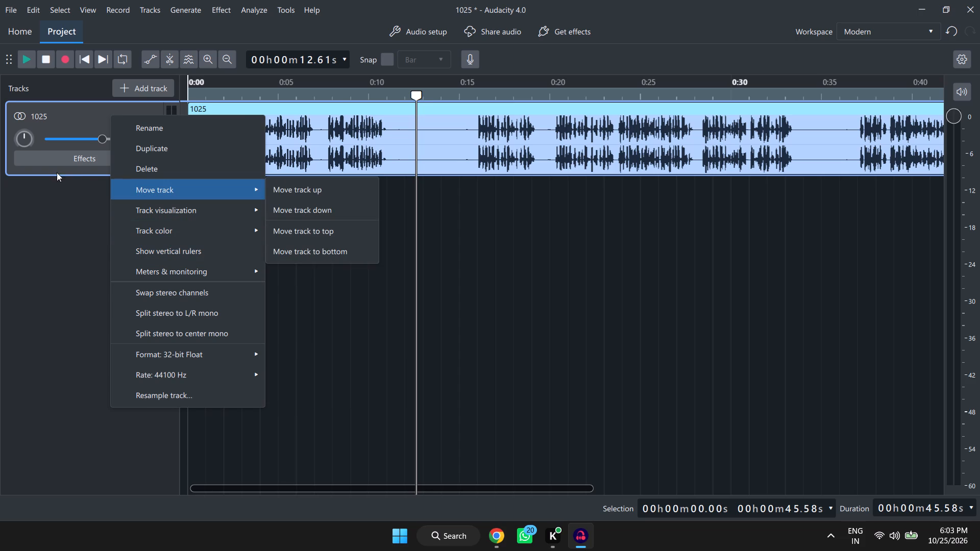
Enlarge the 1025 track's height to nearly double so its waveform displays larger.
left_click_drag(57, 175, 72, 332)
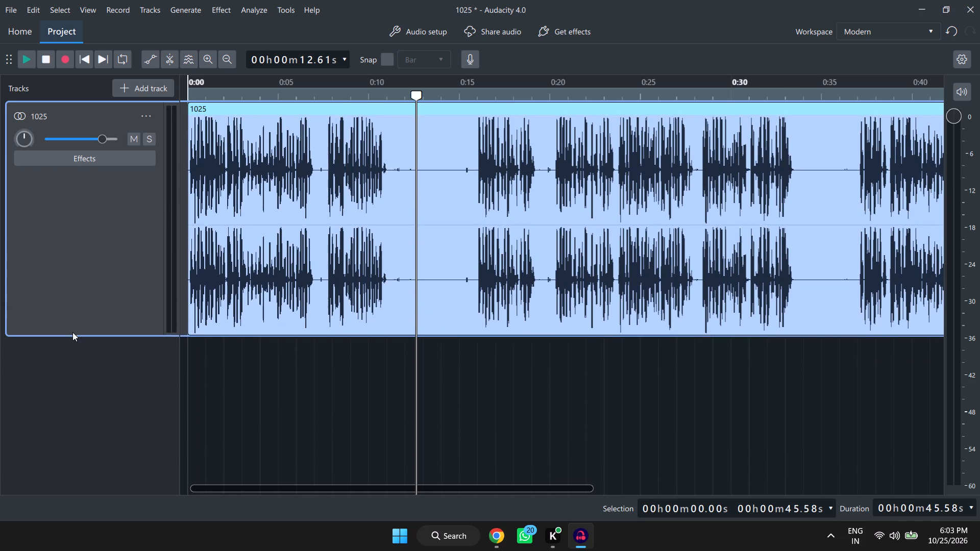
left_click_drag(72, 332, 73, 332)
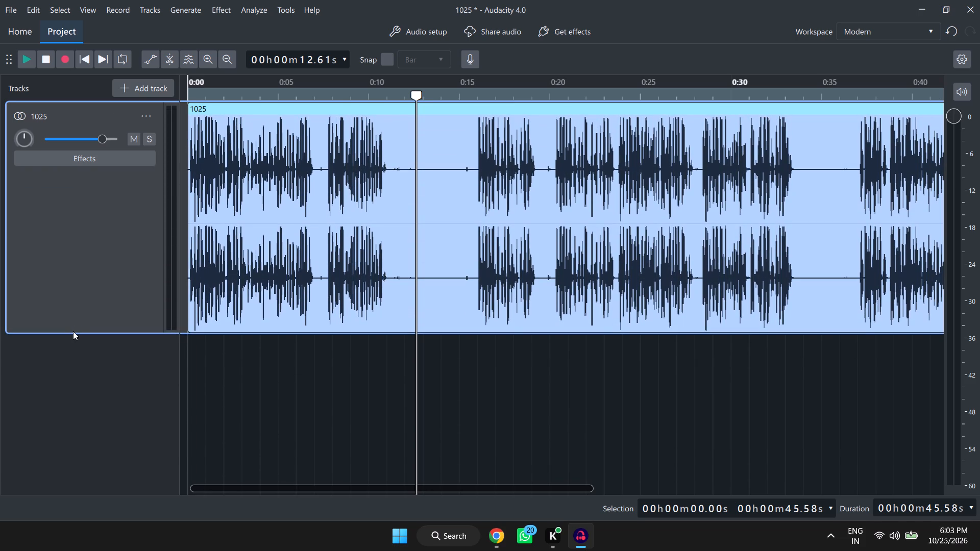
left_click_drag(74, 332, 115, 236)
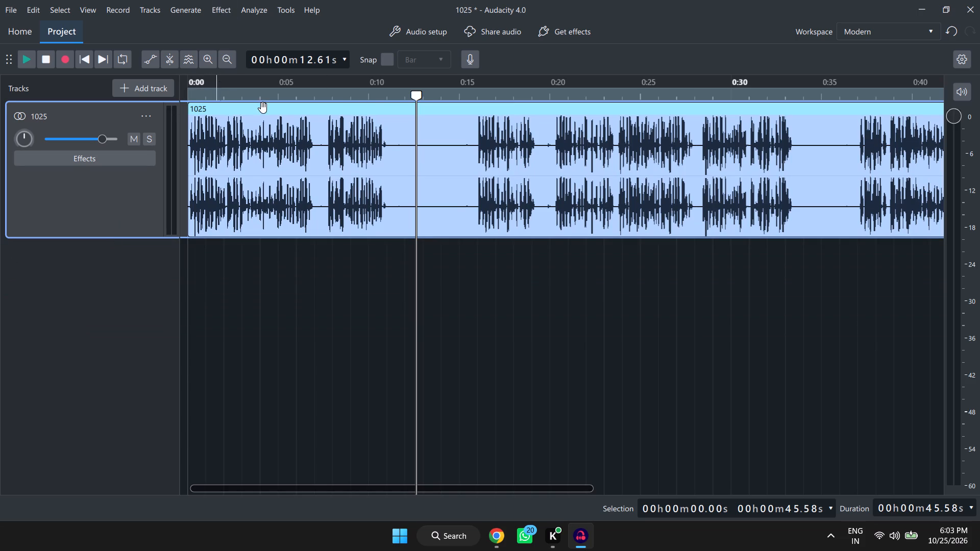
Move the playhead back to the beginning of the 1025 track.
left_click_drag(417, 93, 102, 113)
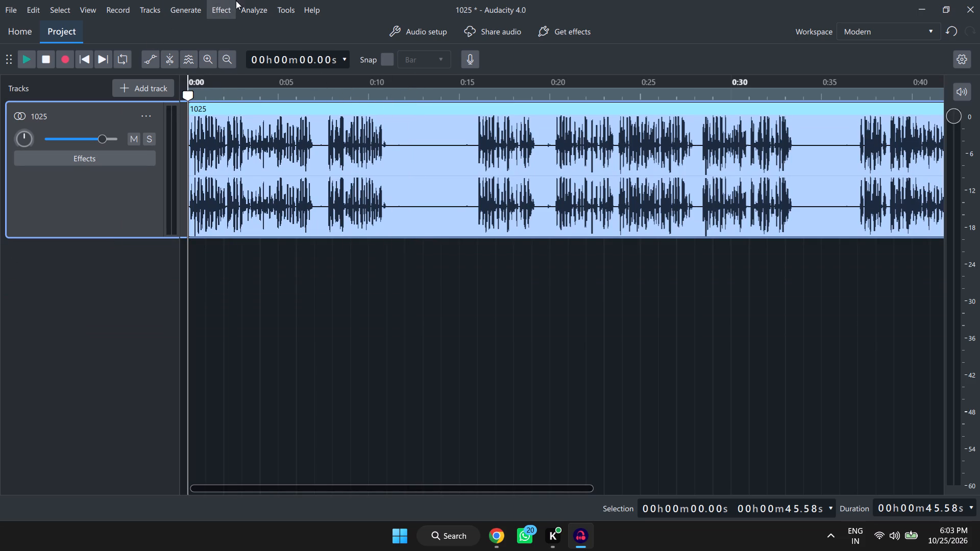
left_click(211, 3)
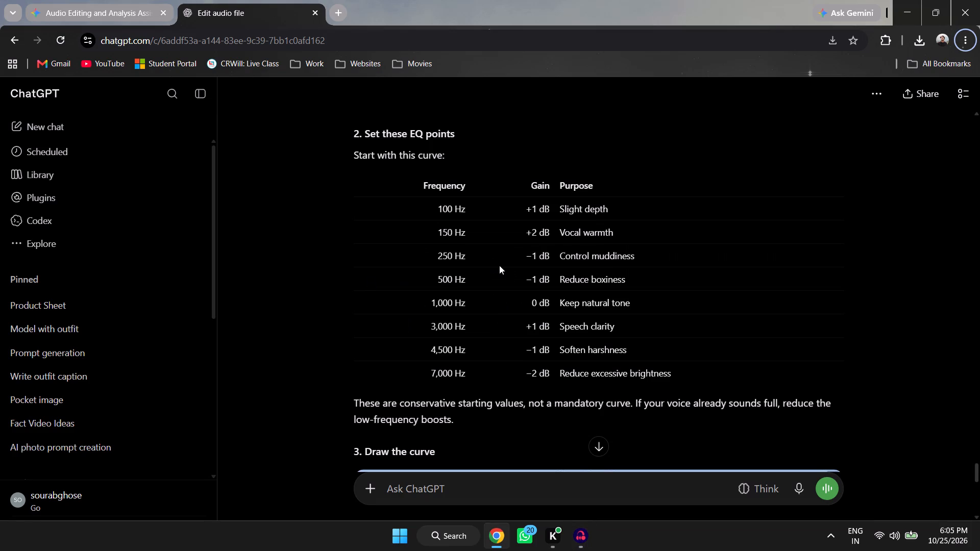
key("alt+Tab")
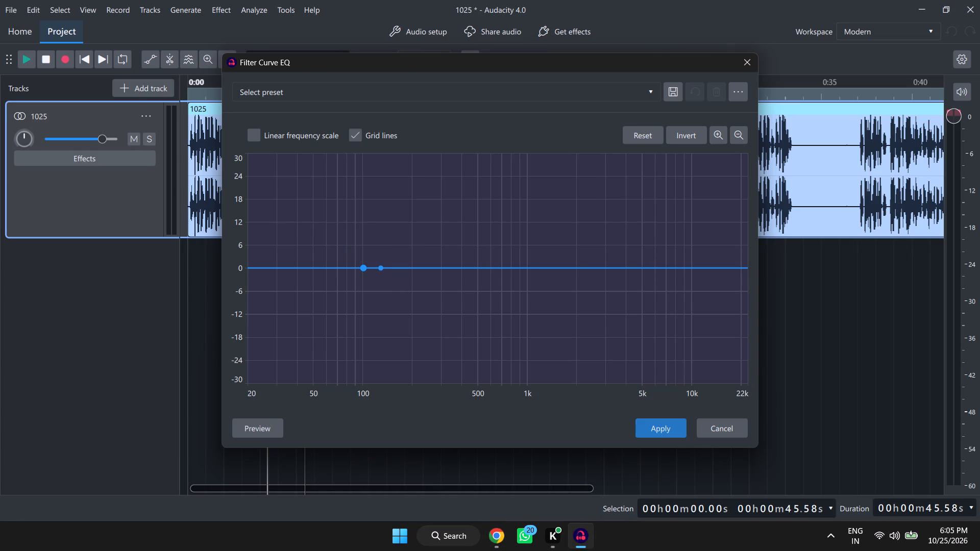
left_click(381, 267)
left_click_drag(381, 267, 390, 267)
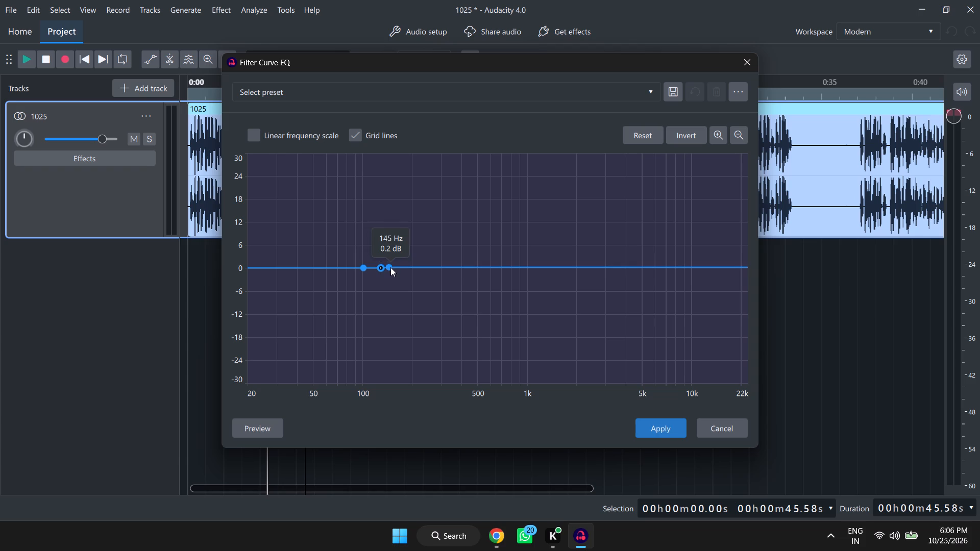
left_click_drag(390, 267, 395, 269)
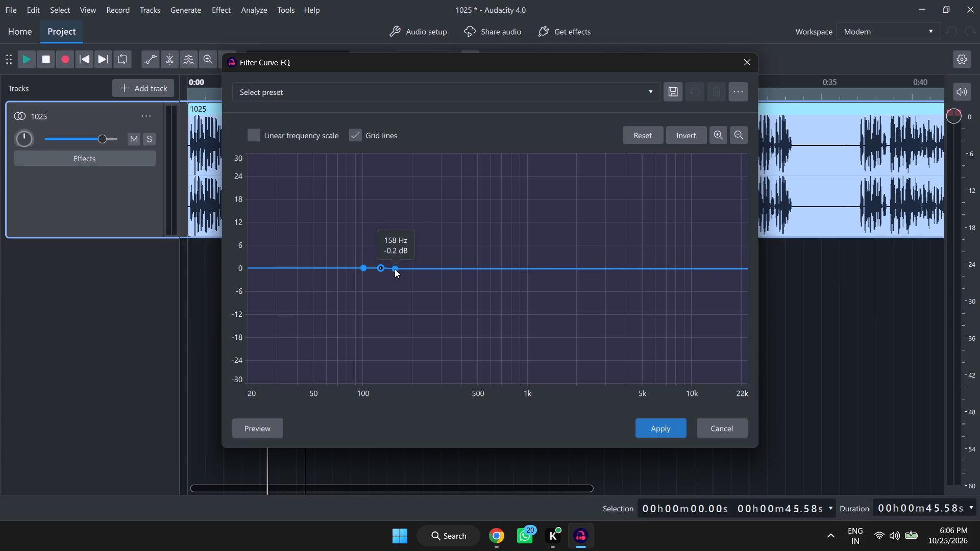
left_click_drag(395, 269, 392, 269)
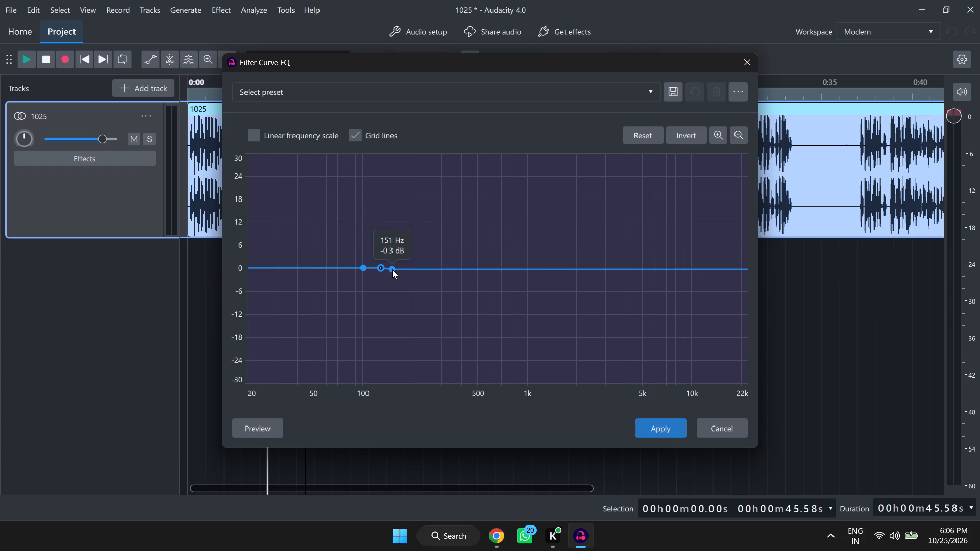
left_click_drag(392, 269, 391, 268)
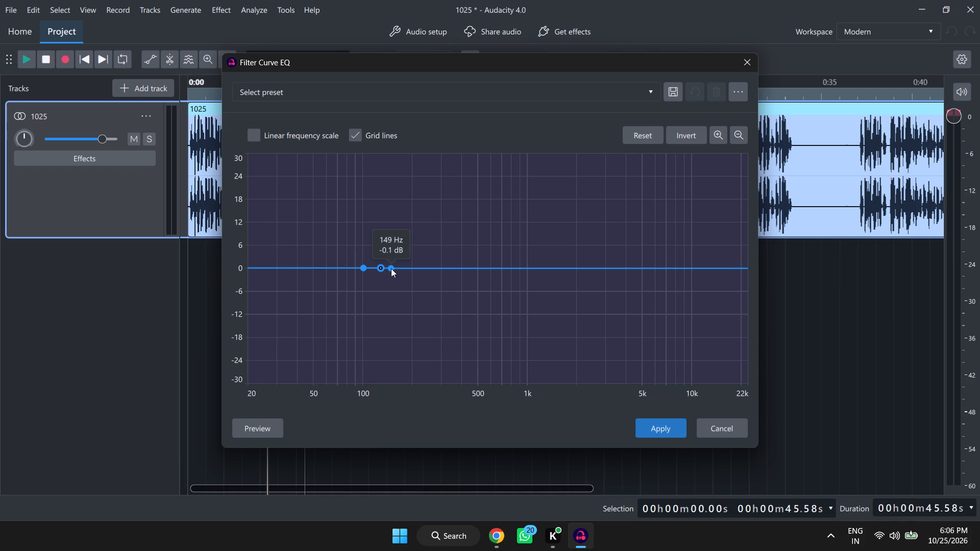
left_click_drag(391, 268, 392, 268)
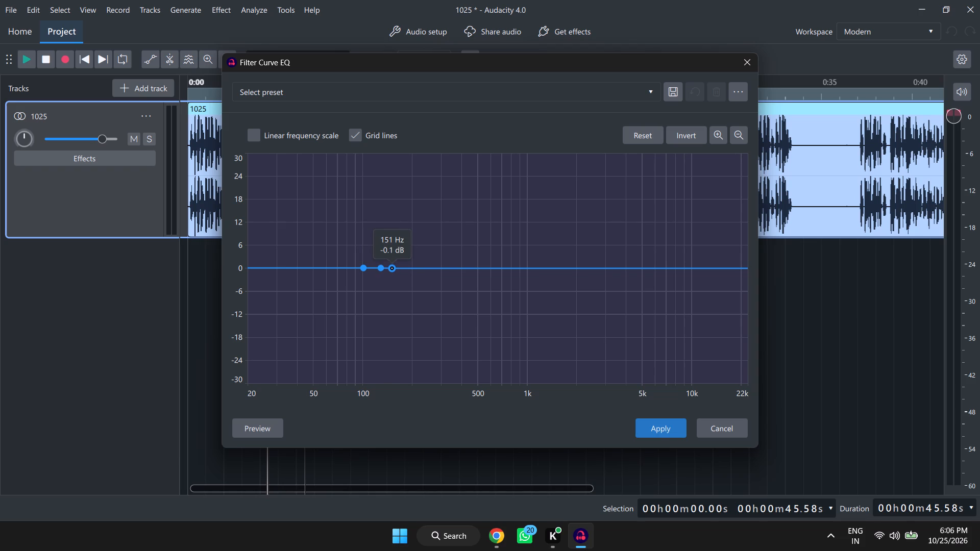
left_click(393, 269)
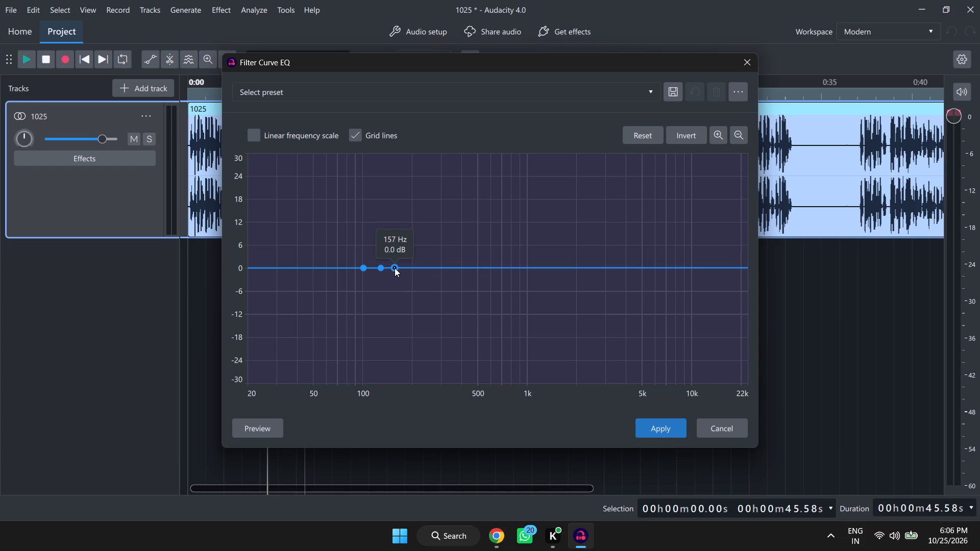
Following ChatGPT's frequency table, add 0 dB control points to the EQ curve at about 250 Hz, 500 Hz and 1 kHz.
key("alt+Tab")
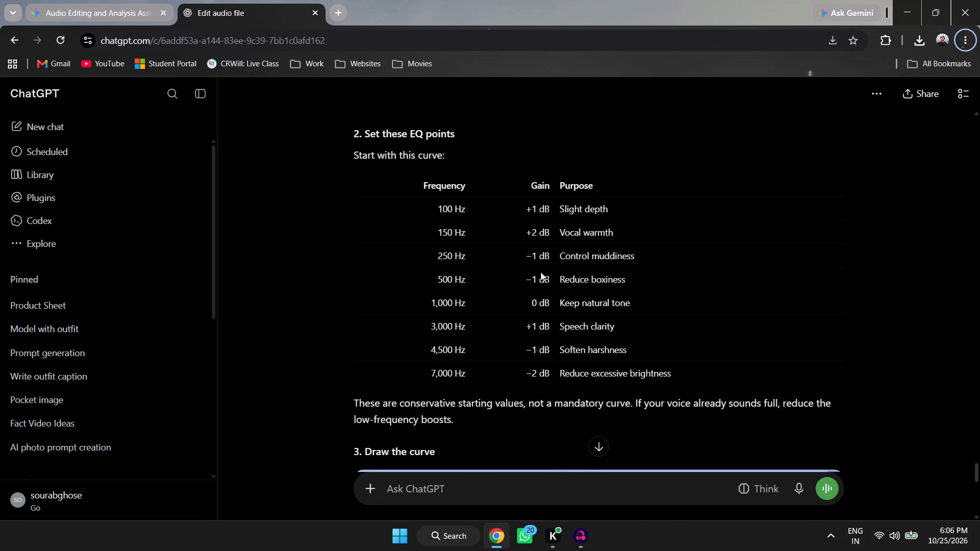
key("alt+Tab")
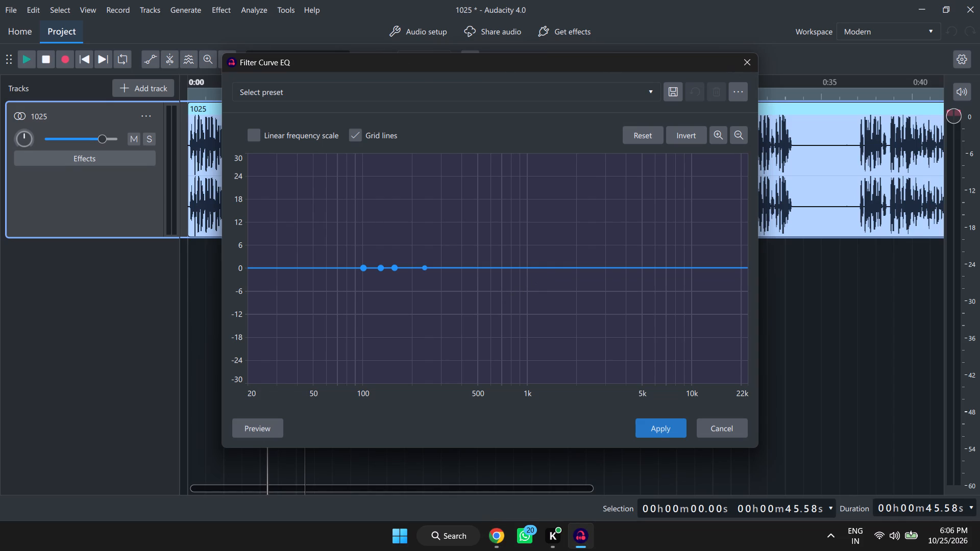
left_click(429, 269)
key("alt+Tab")
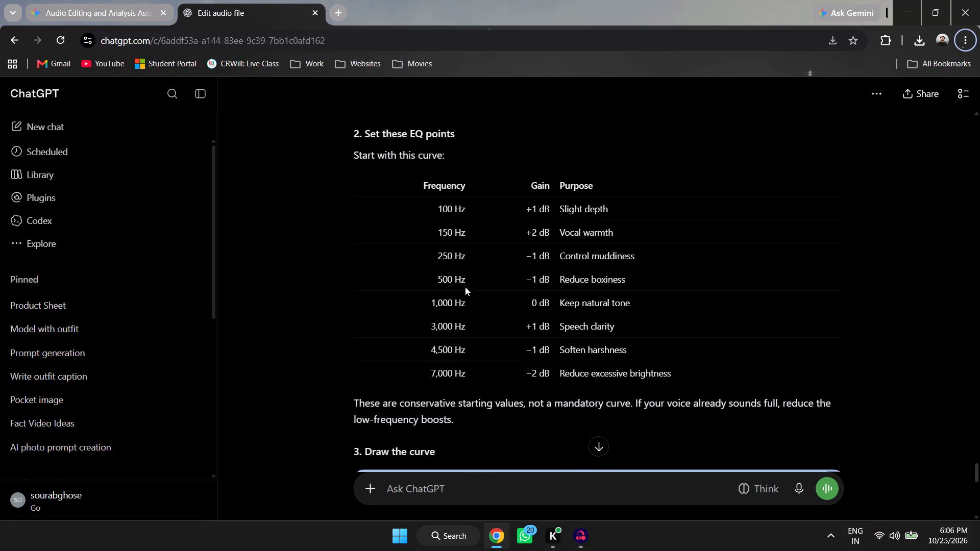
key("alt+Tab")
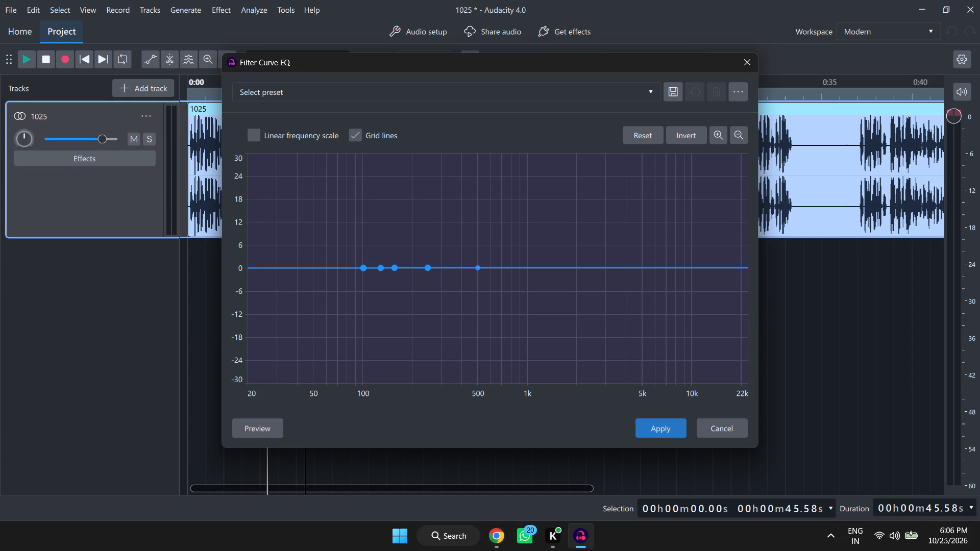
left_click(479, 268)
key("alt+Tab")
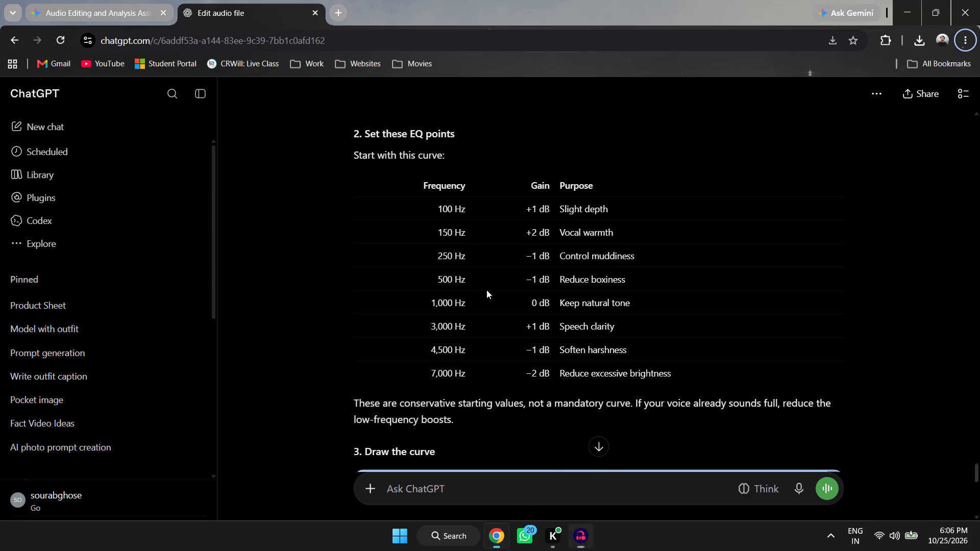
key("alt+Tab")
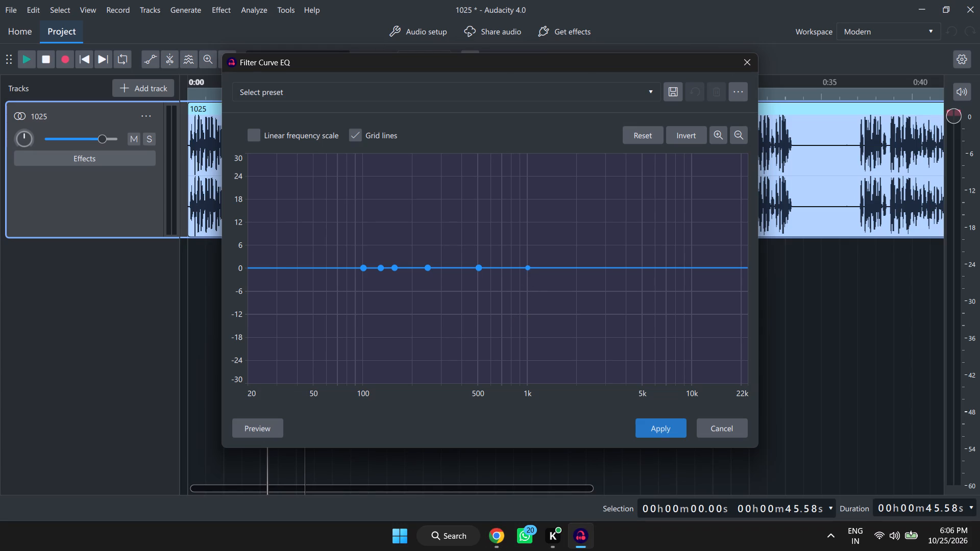
left_click(528, 268)
Add control points near 0 dB on the EQ curve at about 3 kHz, 4.5 kHz and 7 kHz, following ChatGPT's table.
key("alt+Tab")
key("alt+Tab")
left_click_drag(580, 269, 582, 269)
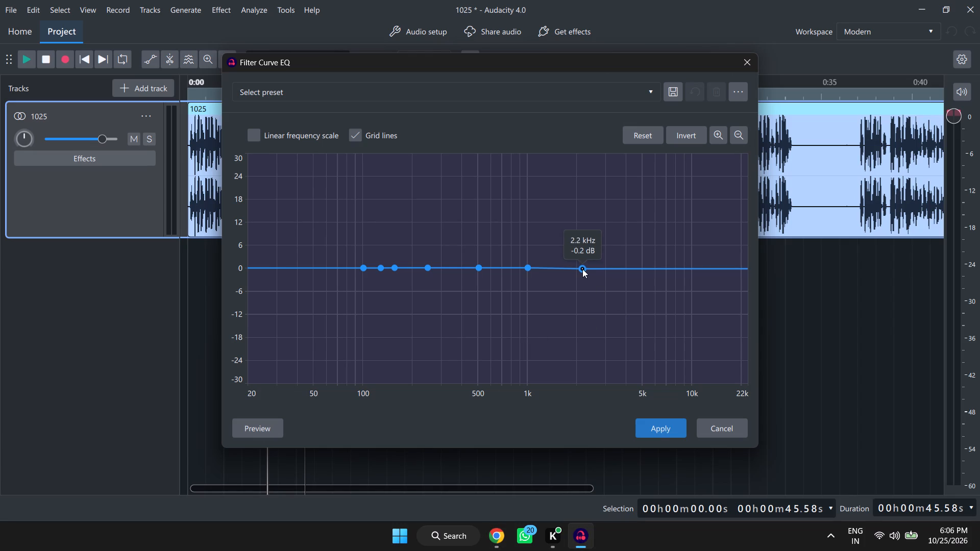
left_click_drag(582, 269, 605, 267)
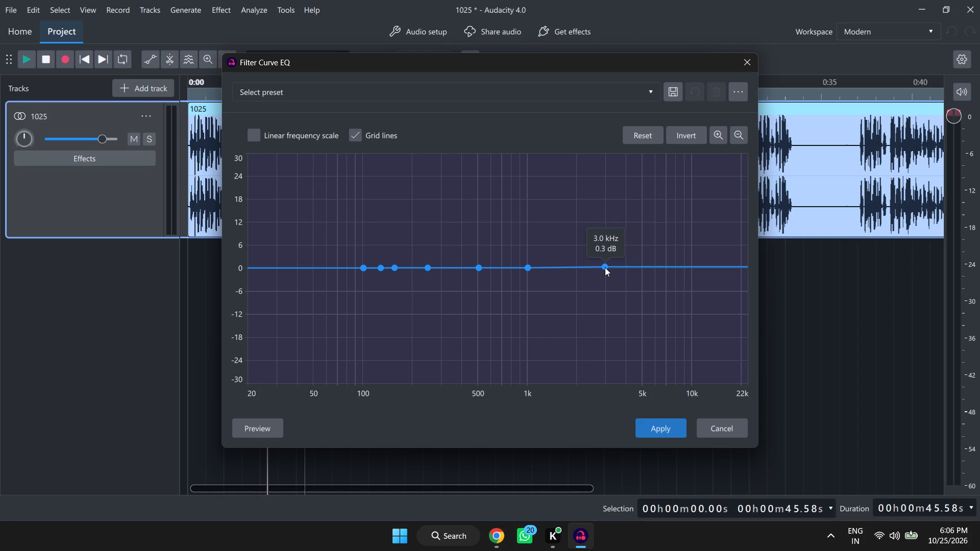
left_click_drag(605, 267, 605, 268)
key("alt+Tab")
key("alt+Tab")
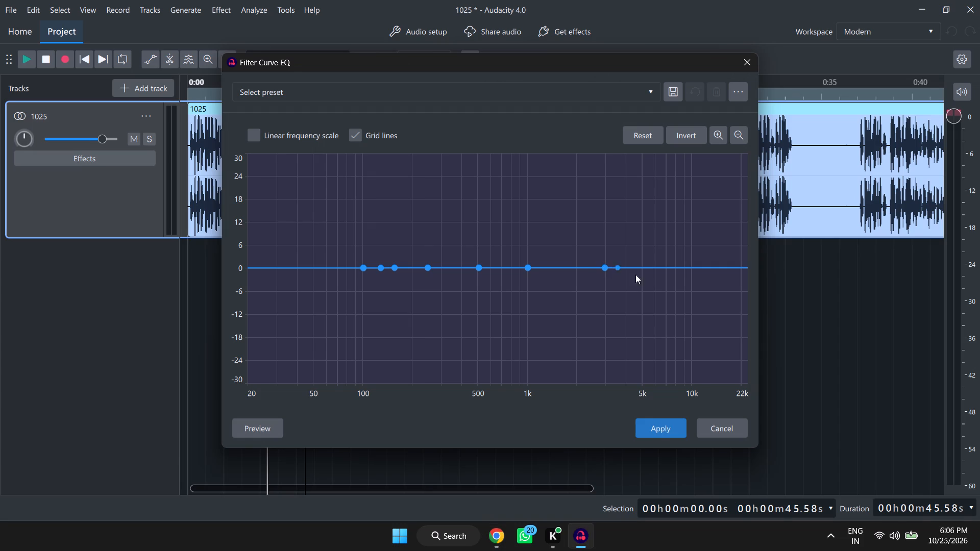
left_click(634, 267)
key("alt+Tab")
key("alt+Tab")
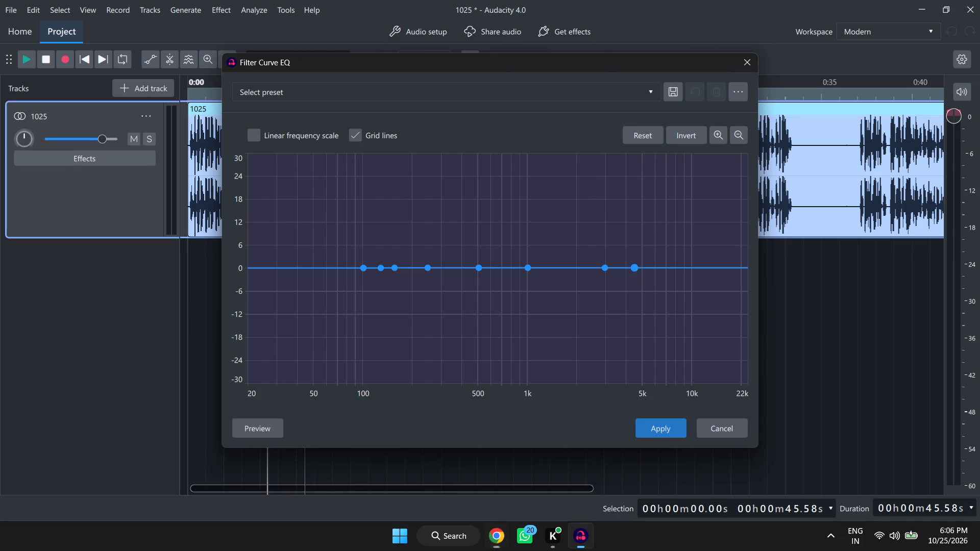
left_click_drag(660, 267, 669, 268)
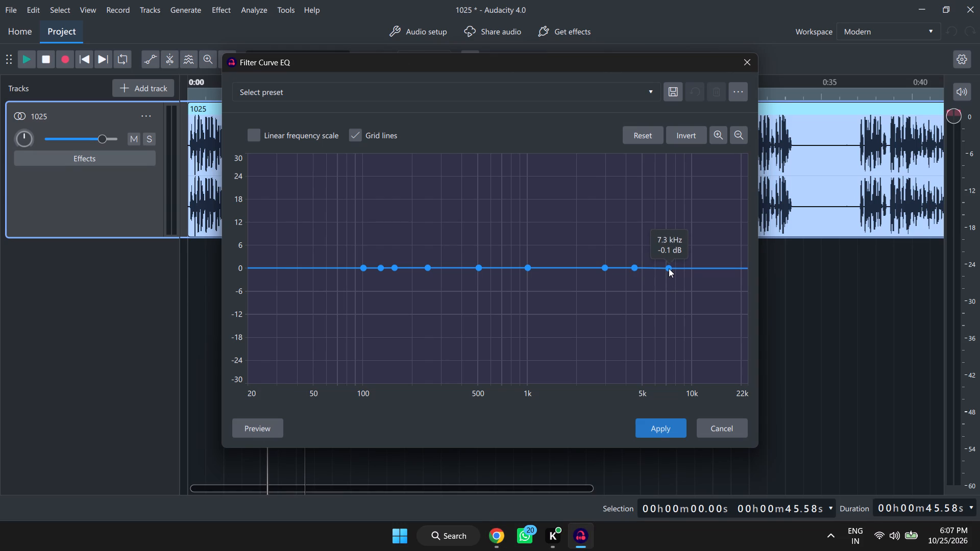
left_click_drag(669, 268, 667, 268)
left_click_drag(667, 268, 666, 267)
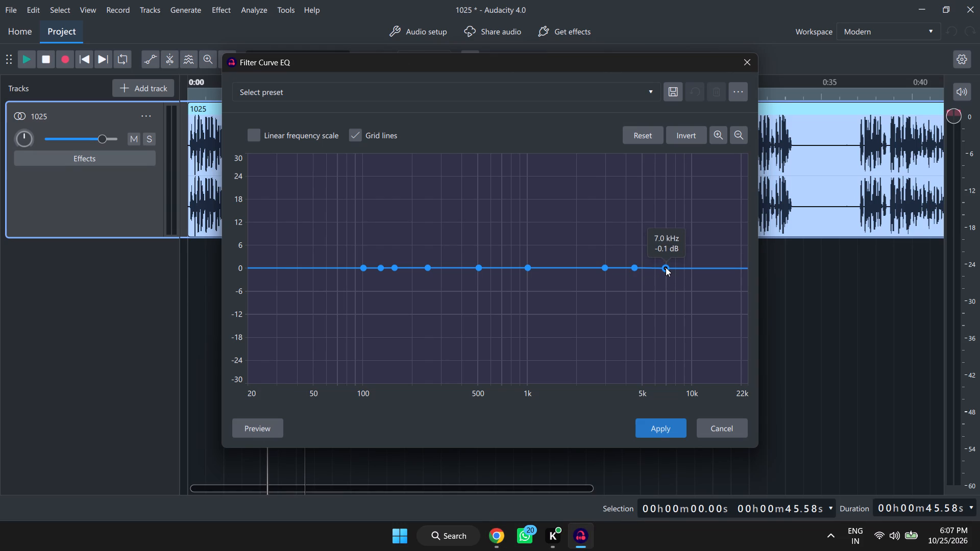
left_click_drag(666, 267, 666, 268)
Check ChatGPT's gain table and raise the EQ curve at 100 Hz to about +1 dB, keeping the logarithmic frequency scale.
key("alt+Tab")
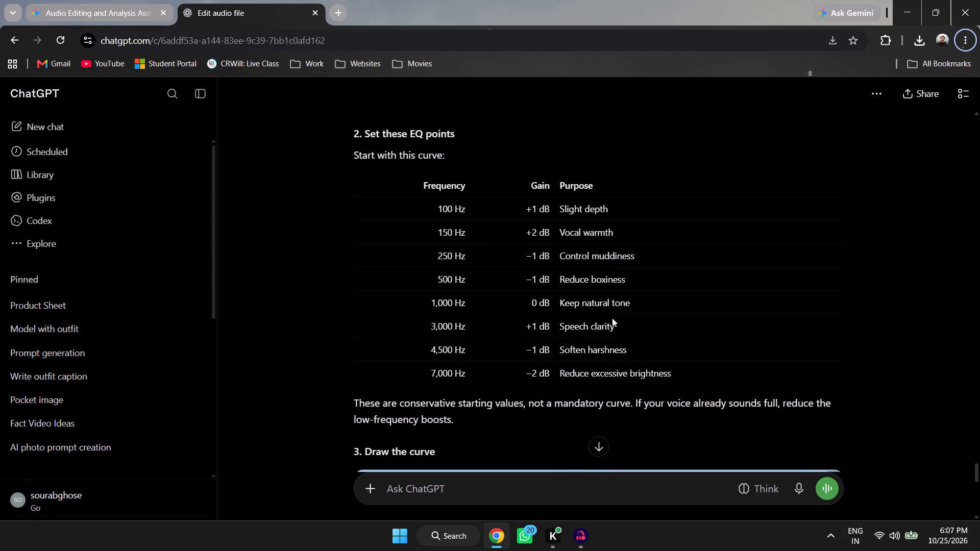
key("alt+Tab")
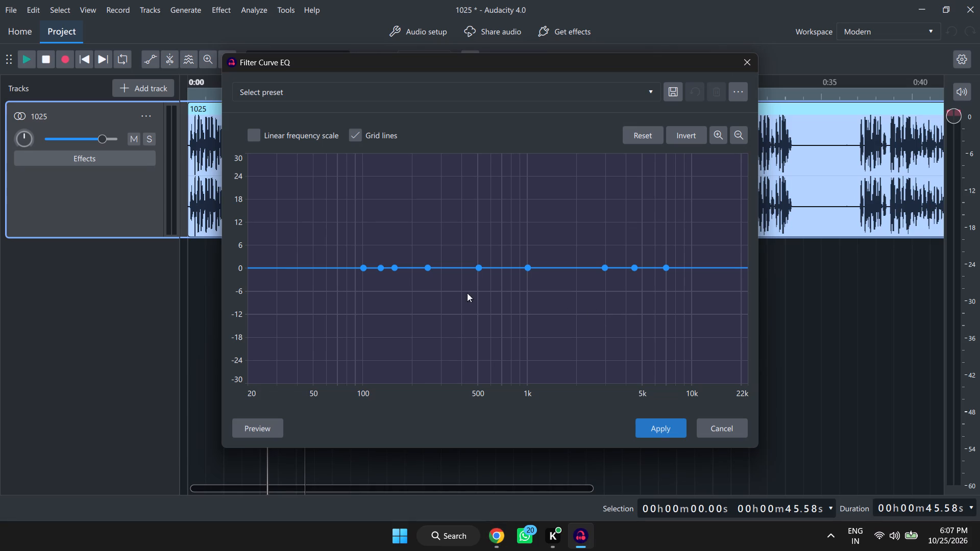
left_click(364, 268)
left_click(257, 136)
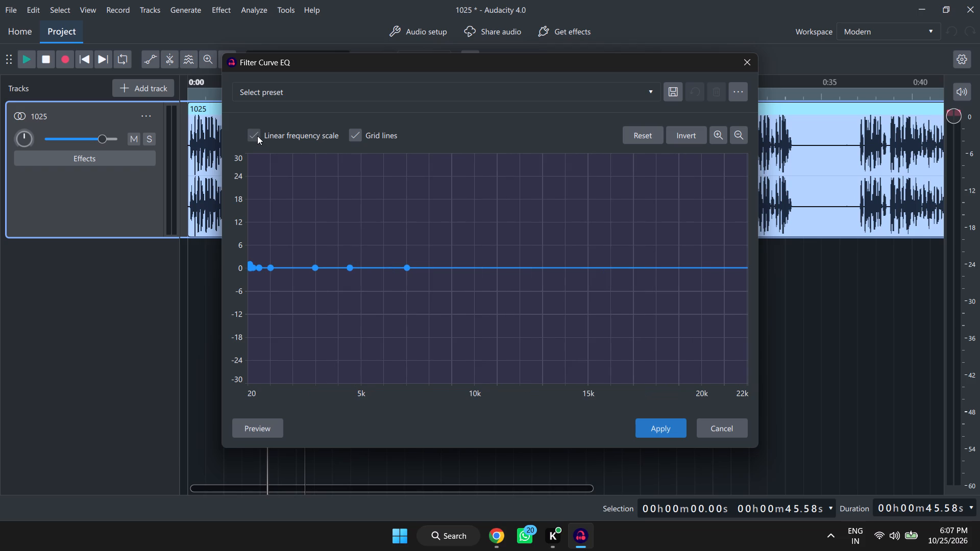
left_click(254, 135)
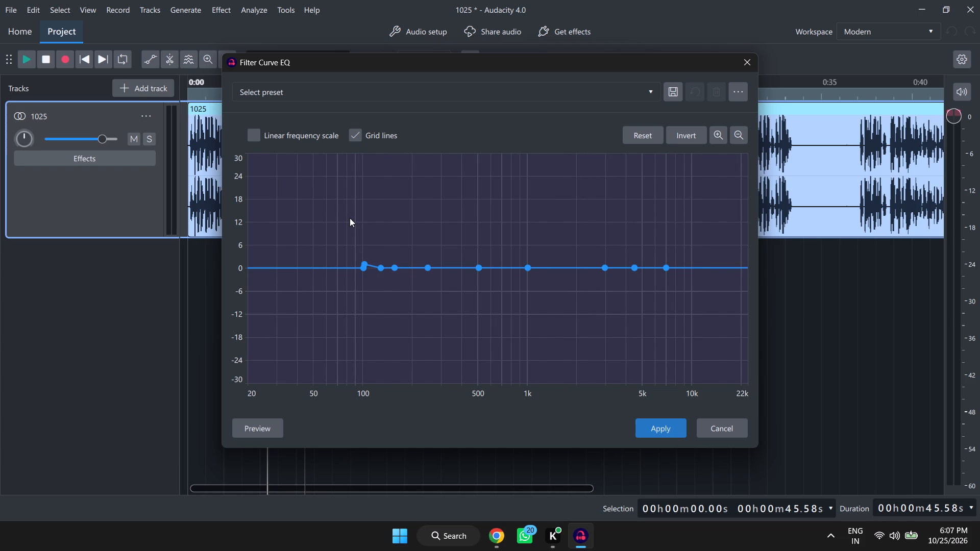
Following ChatGPT's gain table, move the EQ point near 160 Hz to about 150 Hz and raise it to about +2 dB.
key("alt+Tab")
key("alt+Tab")
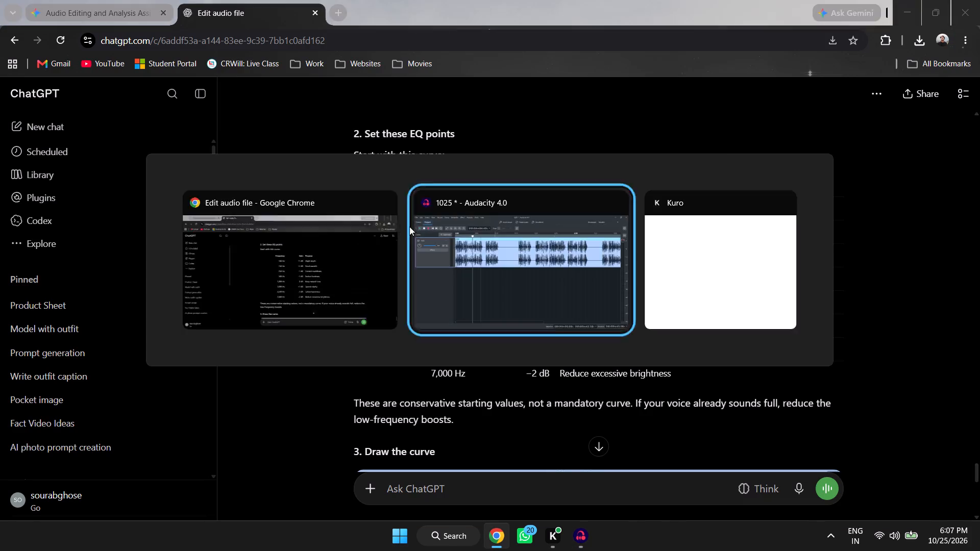
left_click_drag(397, 268, 397, 267)
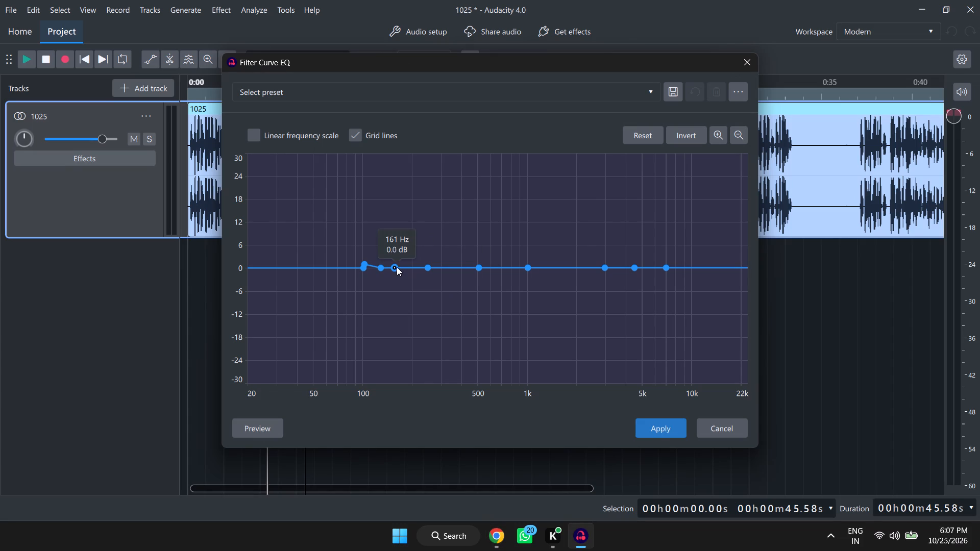
left_click_drag(397, 267, 394, 255)
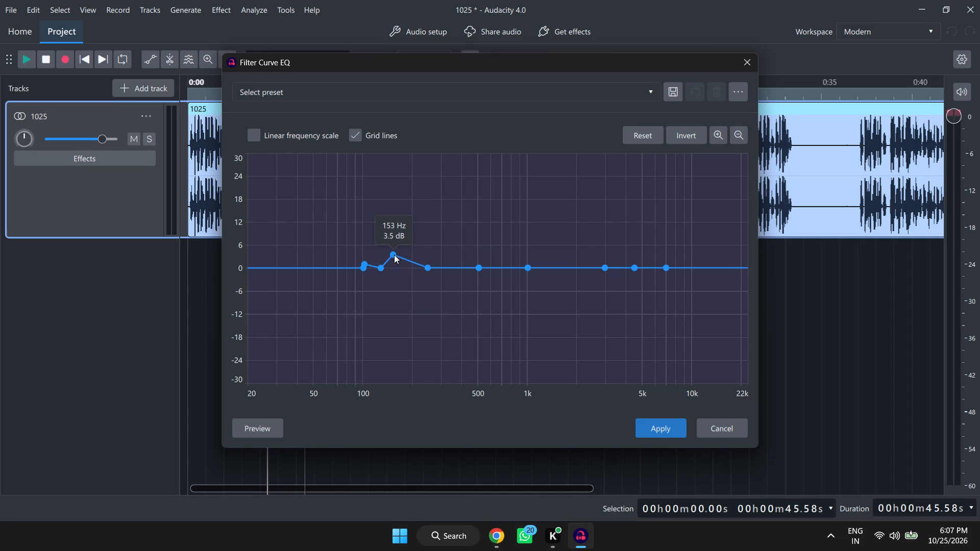
left_click_drag(394, 255, 393, 257)
left_click_drag(393, 257, 393, 258)
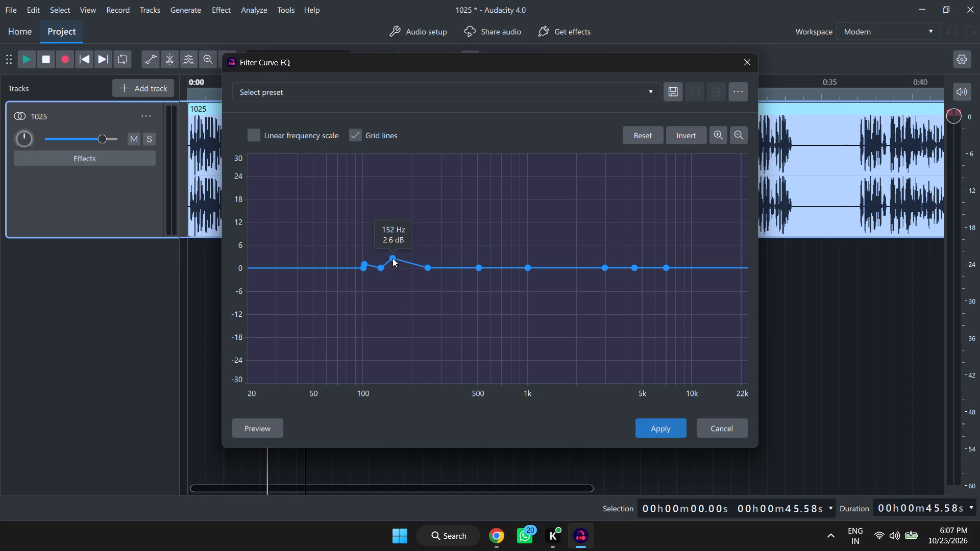
left_click_drag(393, 258, 391, 258)
left_click_drag(391, 258, 392, 260)
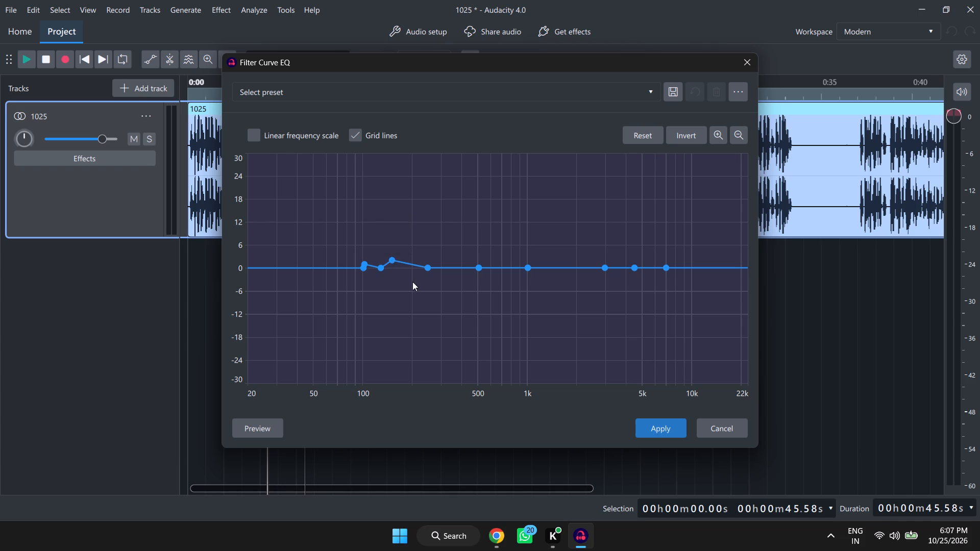
Check ChatGPT's table and lower the EQ curve to about -1 dB at 250 Hz and 500 Hz.
key("alt+Tab")
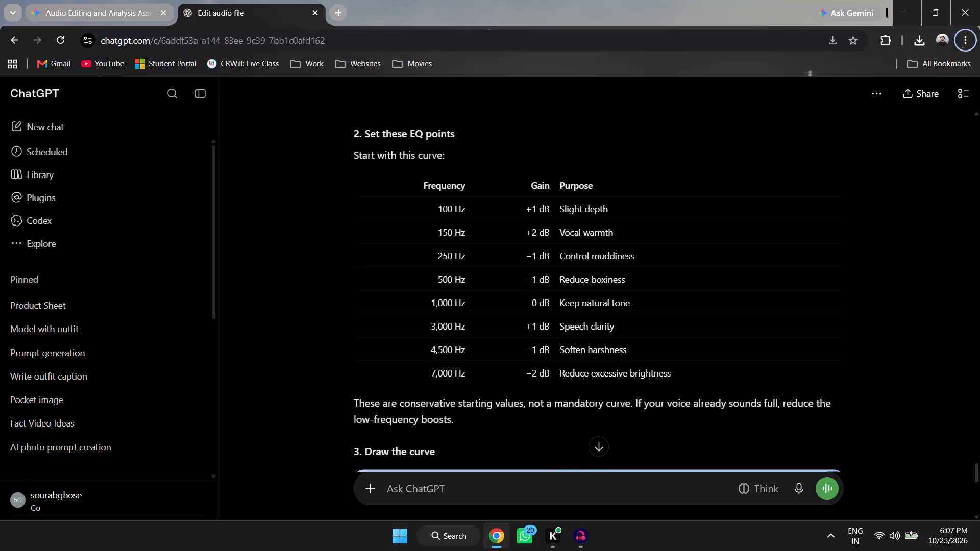
key("alt+Tab")
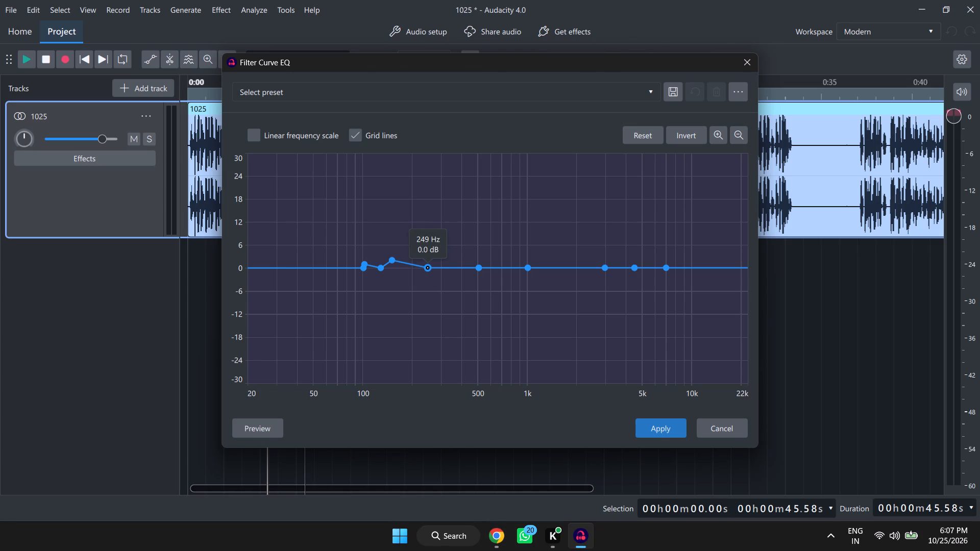
left_click(427, 275)
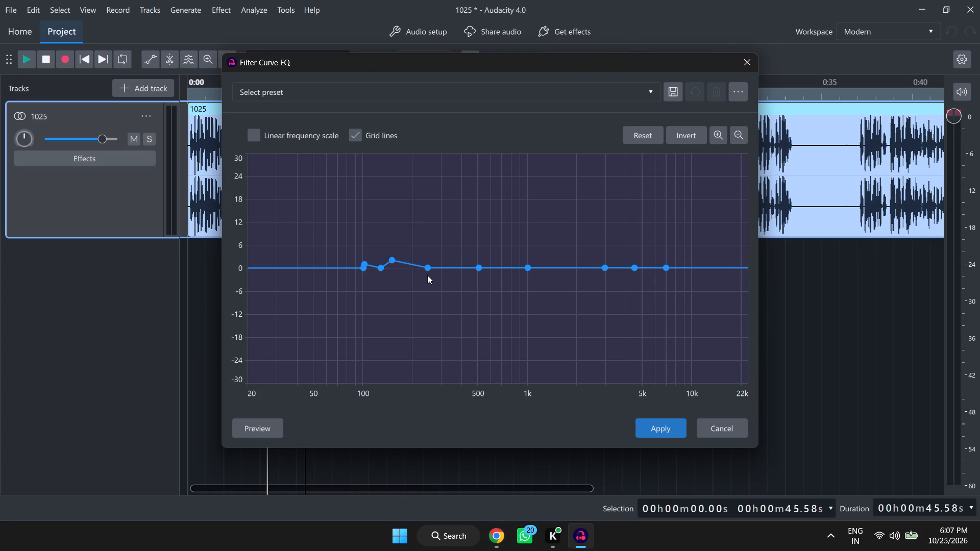
left_click(427, 273)
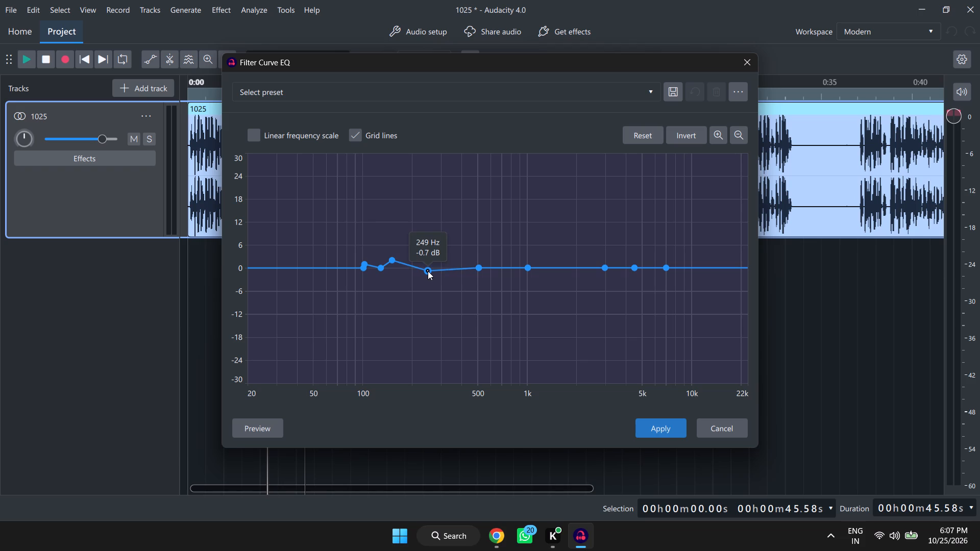
scroll(429, 280, "up", 2)
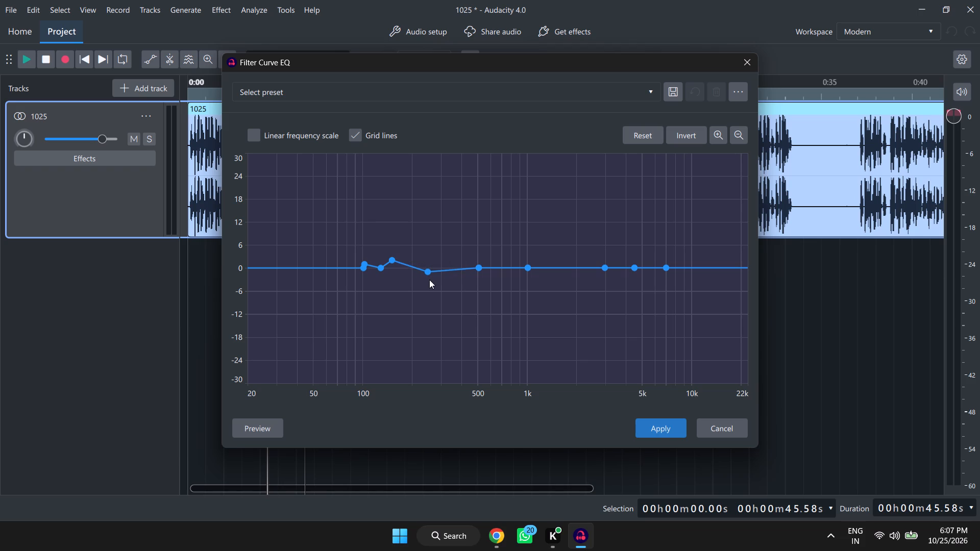
scroll(429, 280, "up", 2)
key("alt+Tab")
key("alt+Tab")
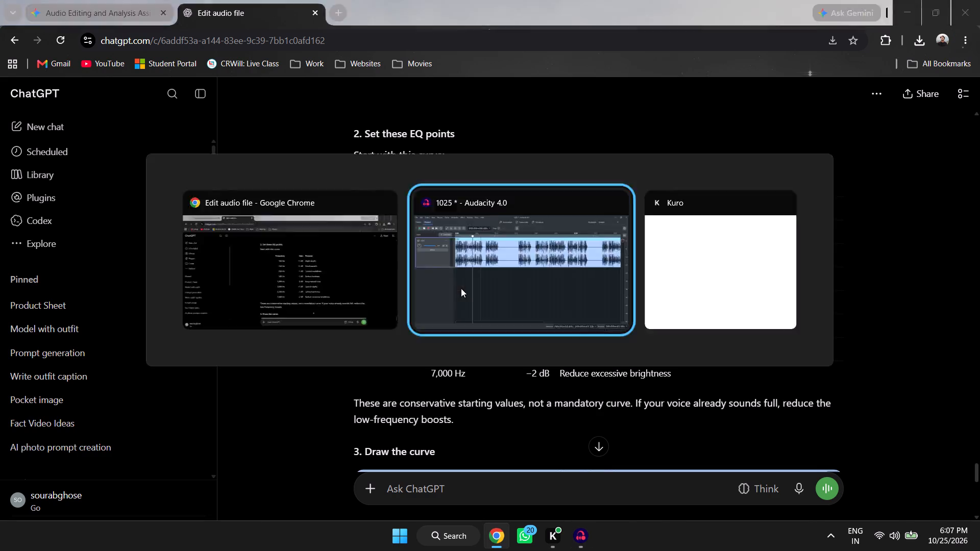
left_click(477, 270)
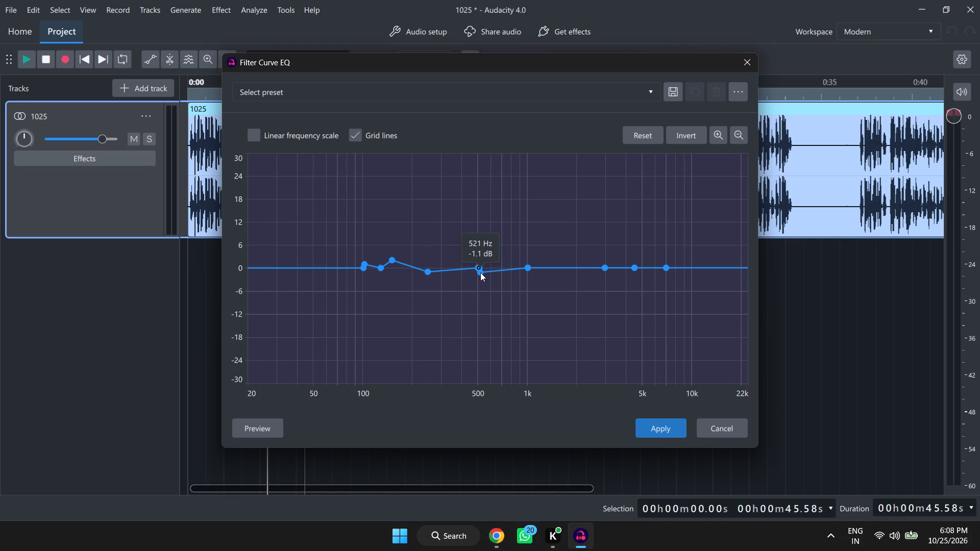
Check ChatGPT's table and raise the EQ curve's 3 kHz point to about +1 dB.
key("alt+Tab")
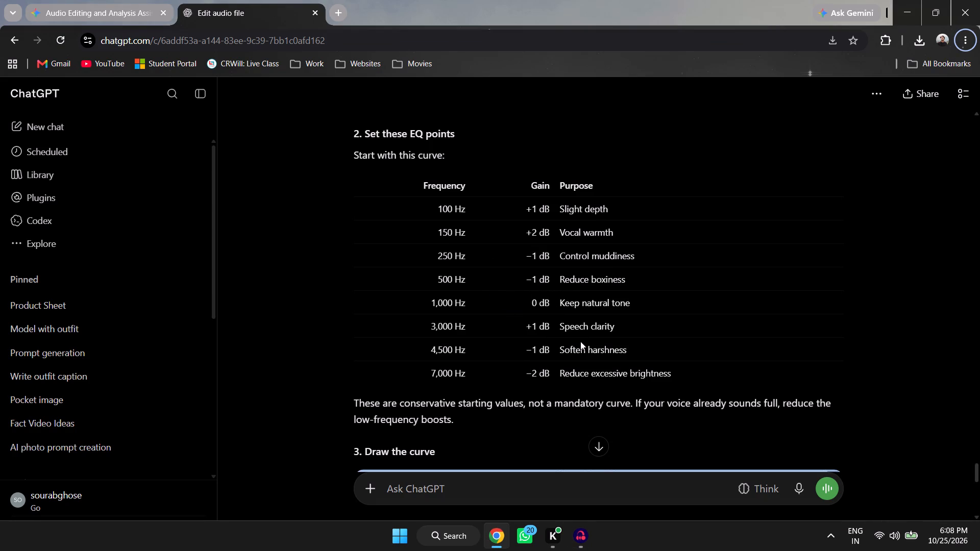
key("alt+Tab")
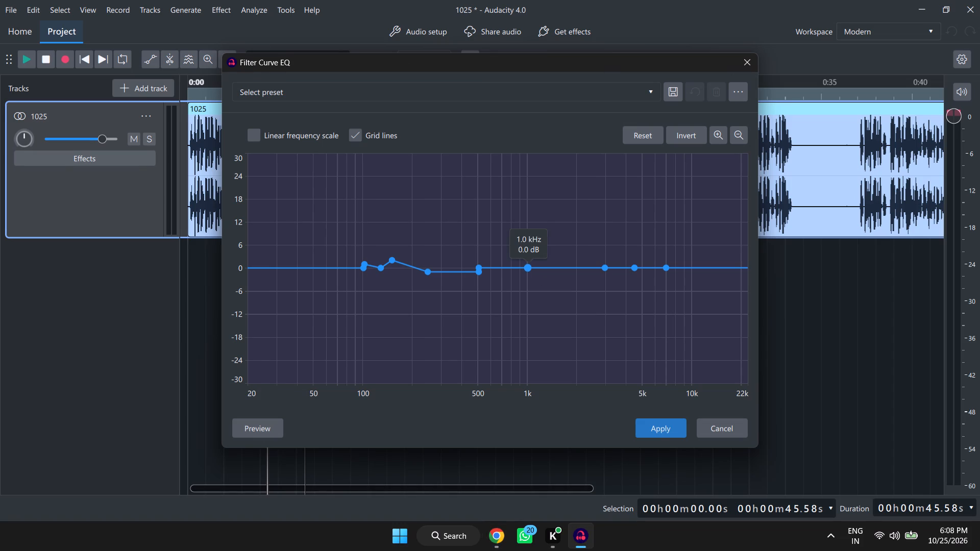
left_click_drag(605, 269, 605, 267)
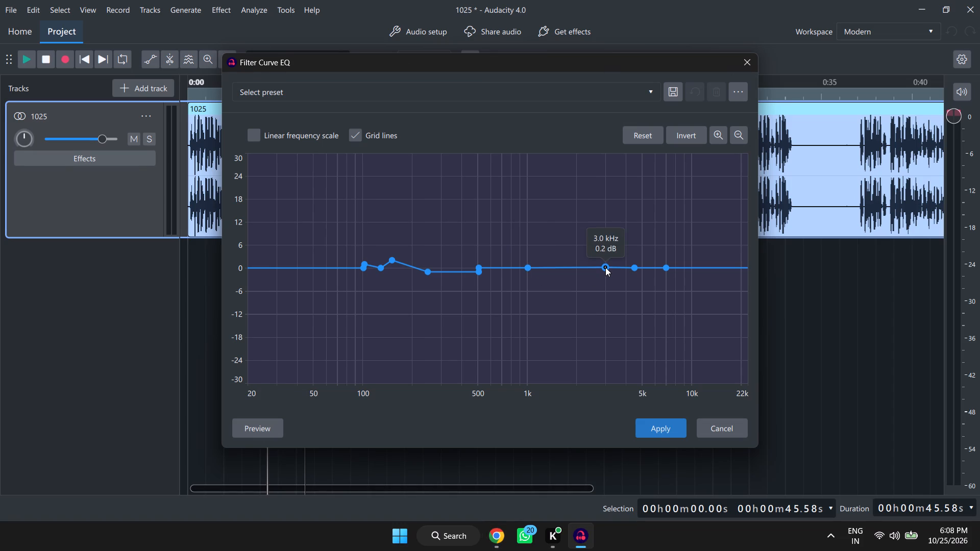
left_click_drag(605, 267, 605, 265)
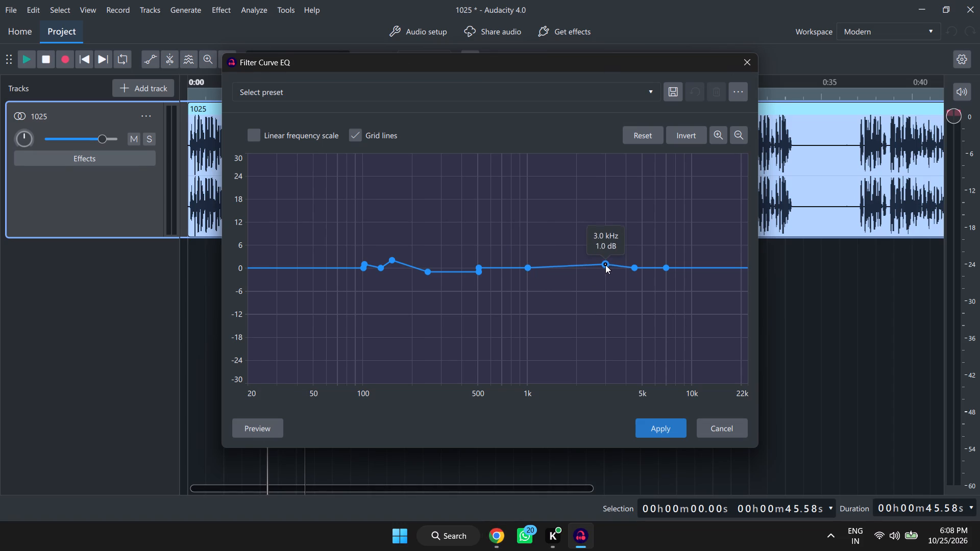
left_click_drag(605, 265, 605, 264)
Check ChatGPT's table and lower the EQ curve at about 4.6 kHz to about -1 dB.
key("alt+Tab")
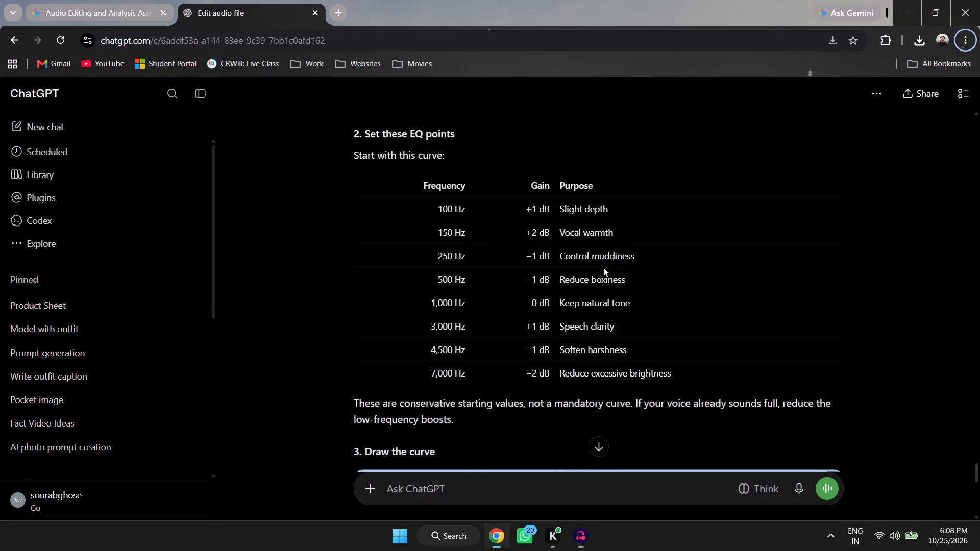
key("alt+Tab")
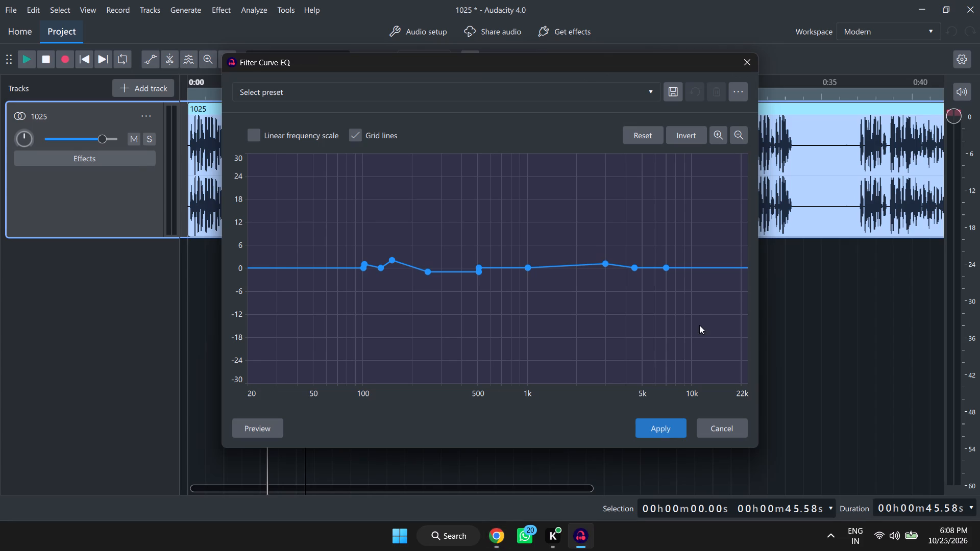
left_click_drag(635, 267, 635, 270)
left_click_drag(635, 270, 635, 272)
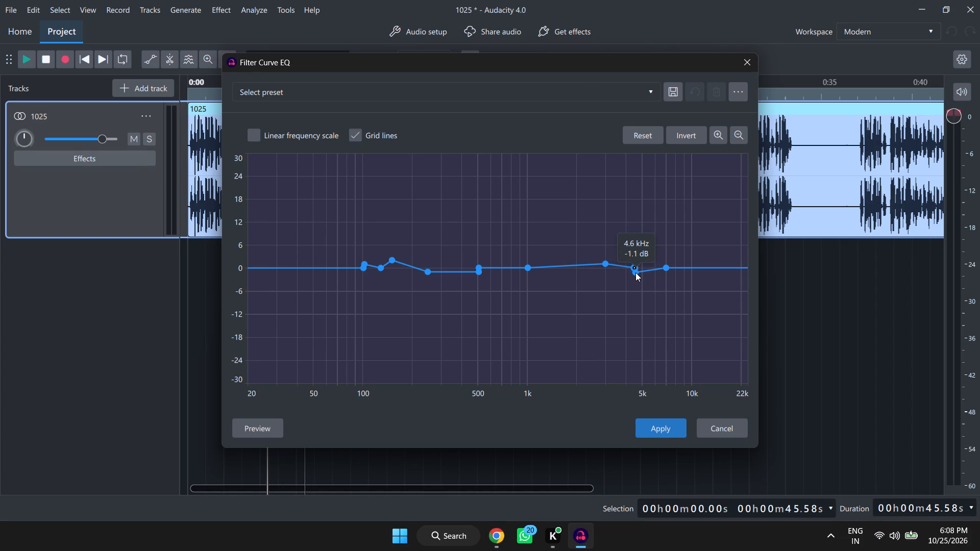
left_click_drag(635, 272, 635, 272)
Lower the EQ curve's 7 kHz point to about -2 dB, comparing it with ChatGPT's table.
key("alt+Tab")
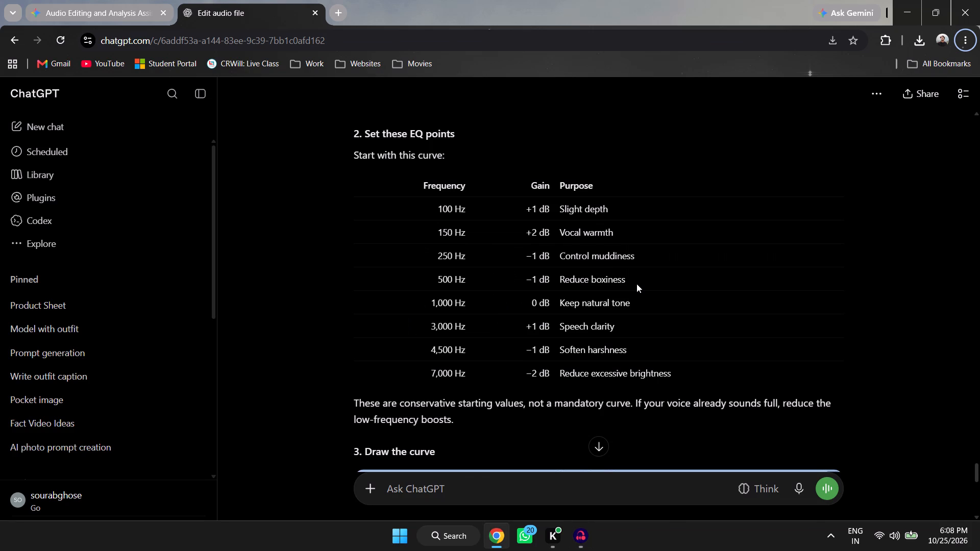
key("alt+Tab")
left_click(666, 271)
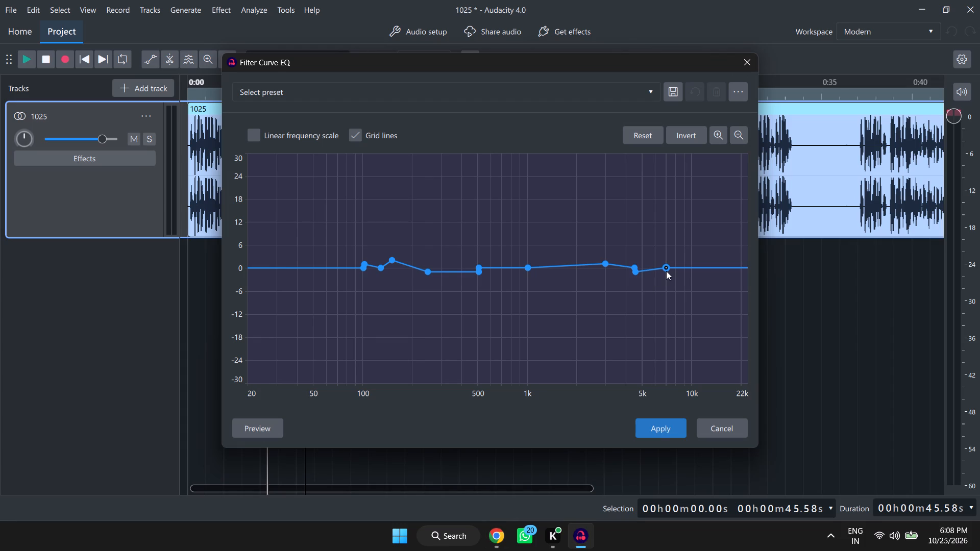
left_click_drag(666, 271, 666, 279)
key("alt+Tab")
key("alt+Tab")
left_click_drag(666, 279, 666, 283)
left_click_drag(668, 269, 668, 272)
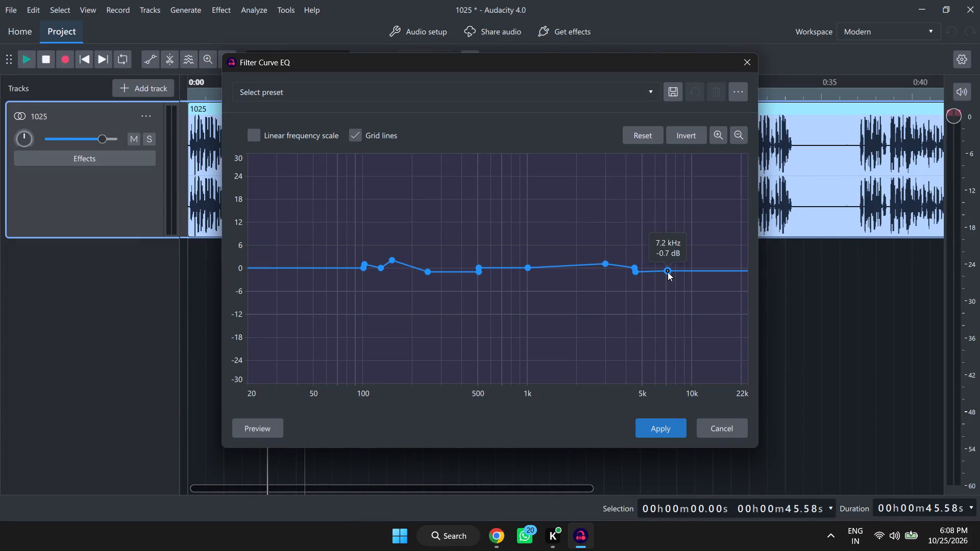
left_click_drag(668, 272, 664, 275)
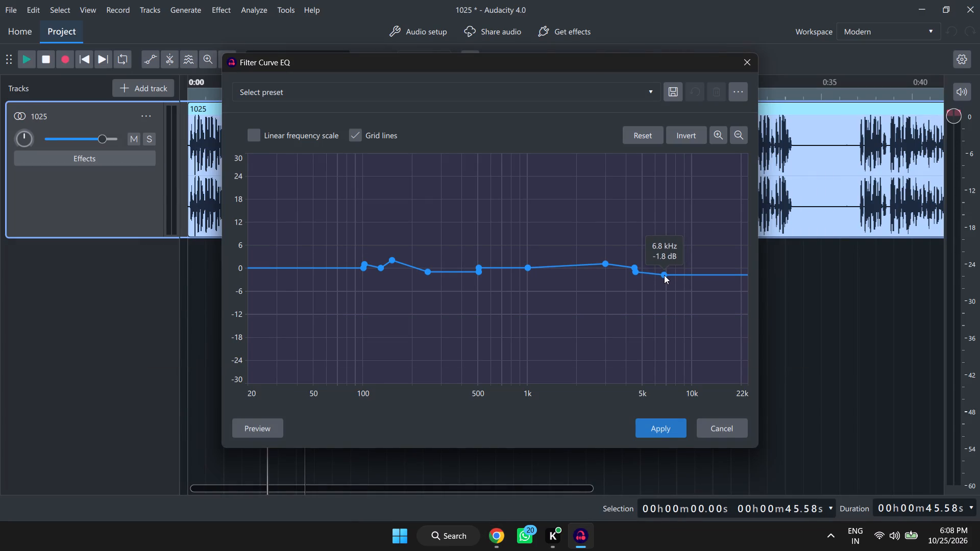
left_click_drag(664, 275, 666, 276)
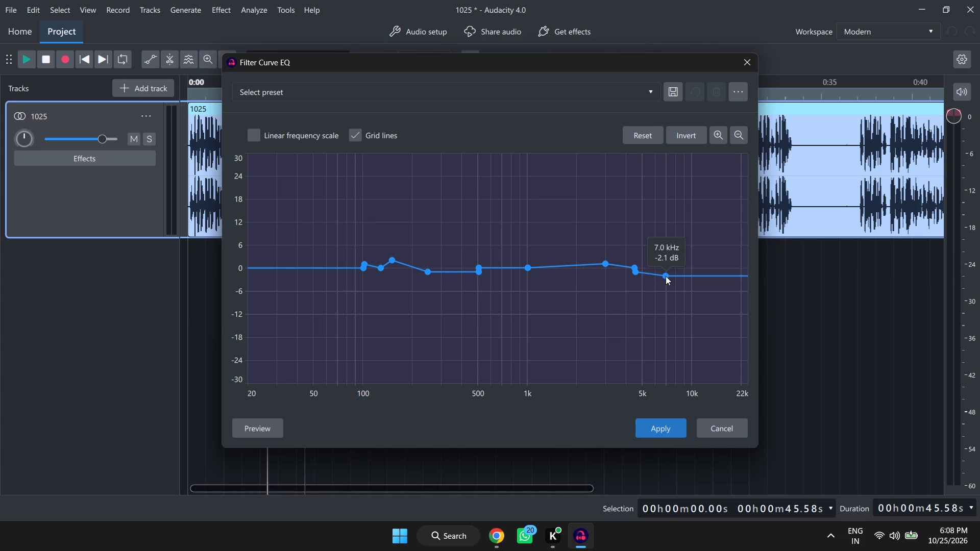
left_click_drag(666, 276, 665, 277)
key("alt+Tab")
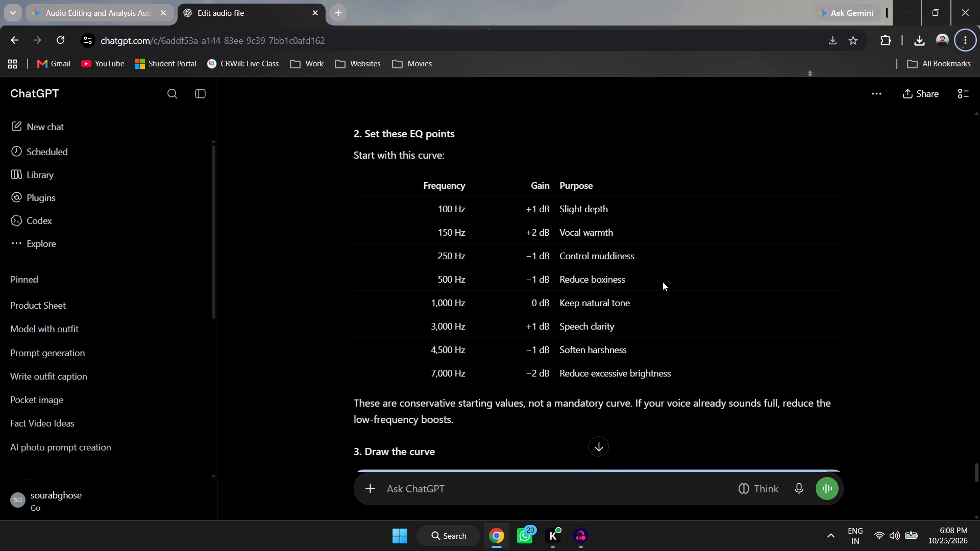
key("alt+Tab")
left_click(669, 277)
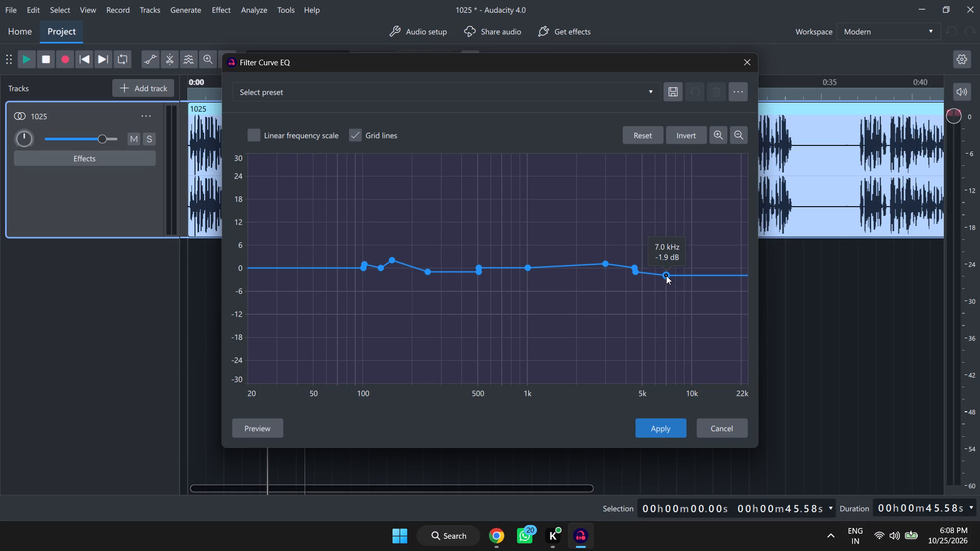
Preview the finished Filter Curve EQ on the selected 1025 recording and apply it.
left_click(251, 421)
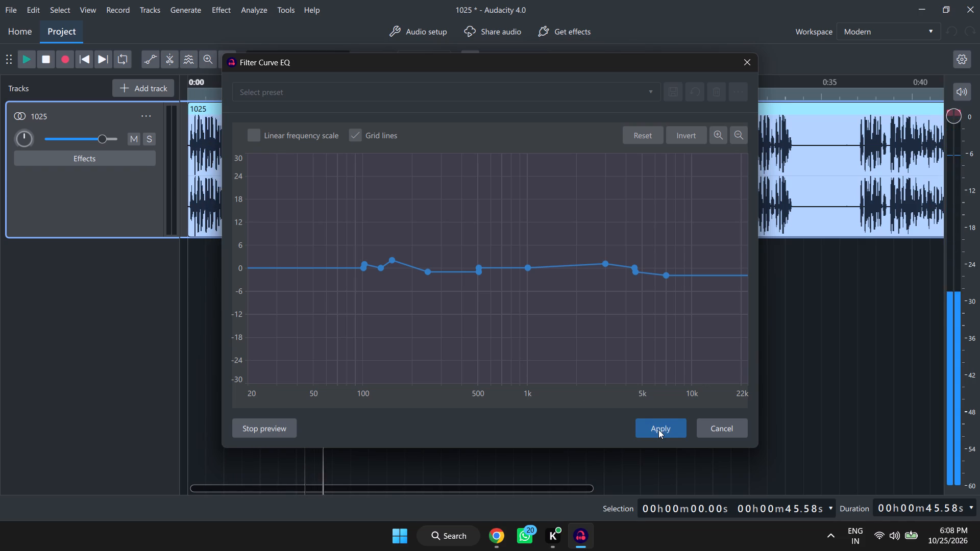
key("alt+Tab")
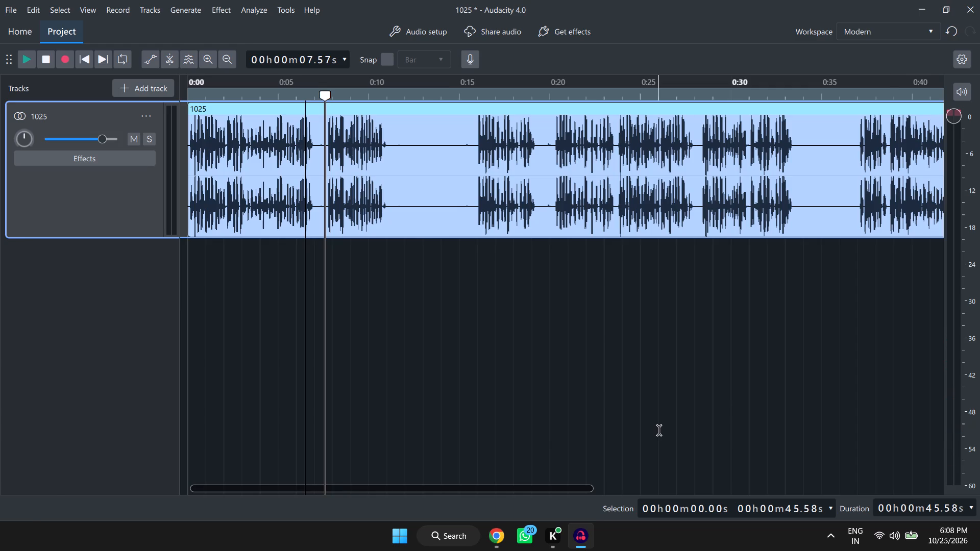
scroll(740, 359, "down", 4)
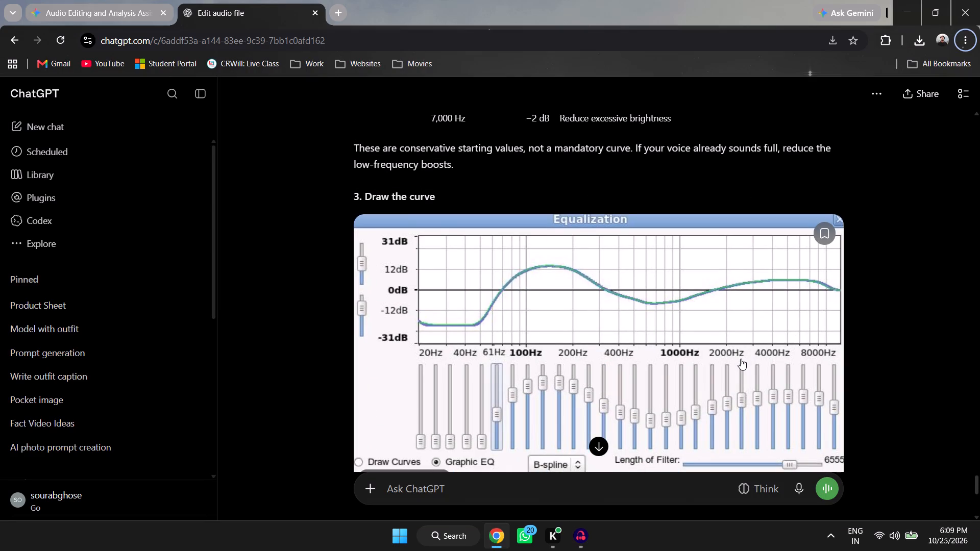
scroll(741, 359, "down", 5)
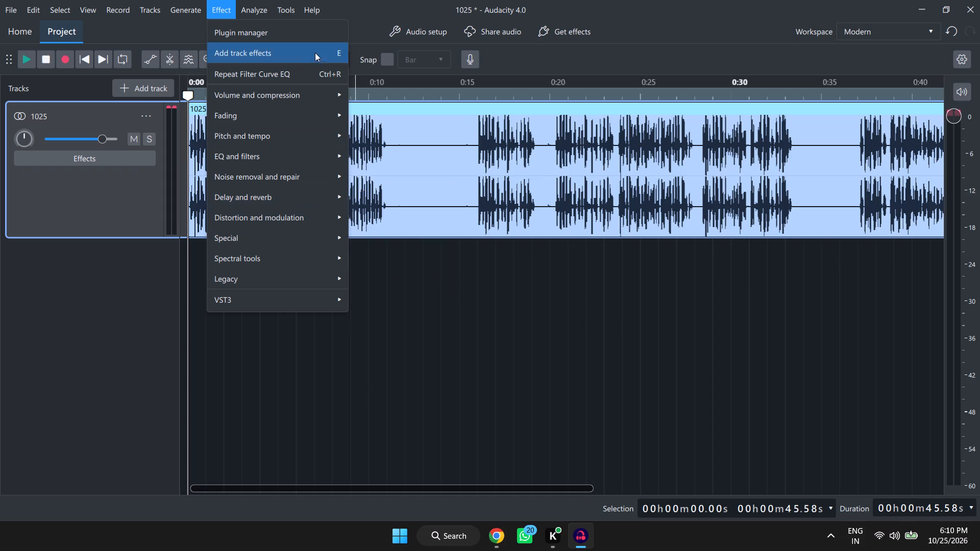
left_click(317, 37)
scroll(338, 305, "down", 2)
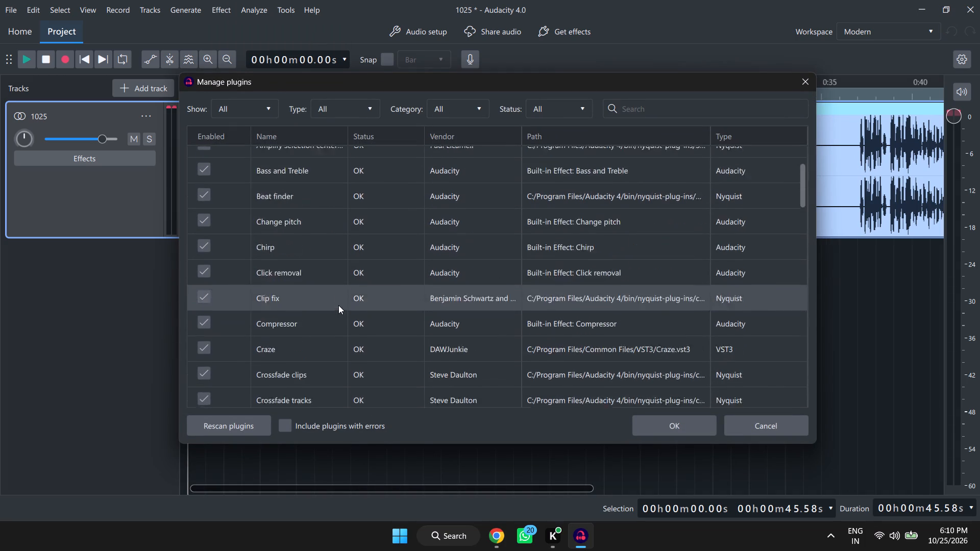
scroll(339, 305, "down", 3)
scroll(339, 305, "up", 2)
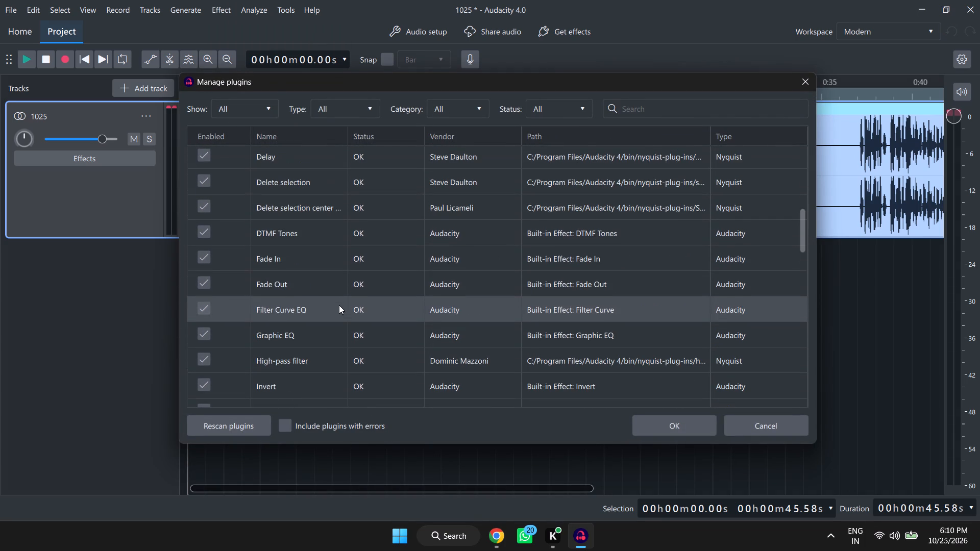
scroll(339, 305, "up", 1)
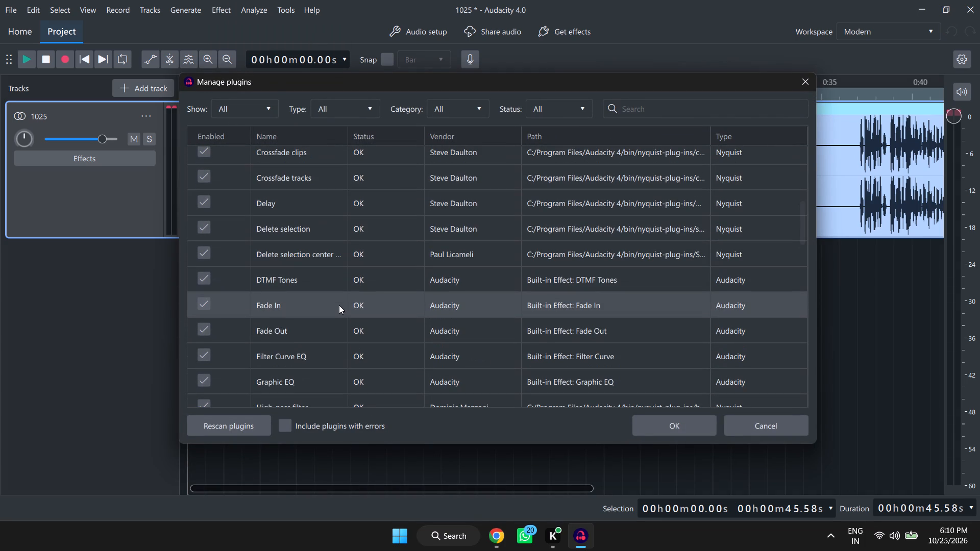
scroll(339, 305, "down", 2)
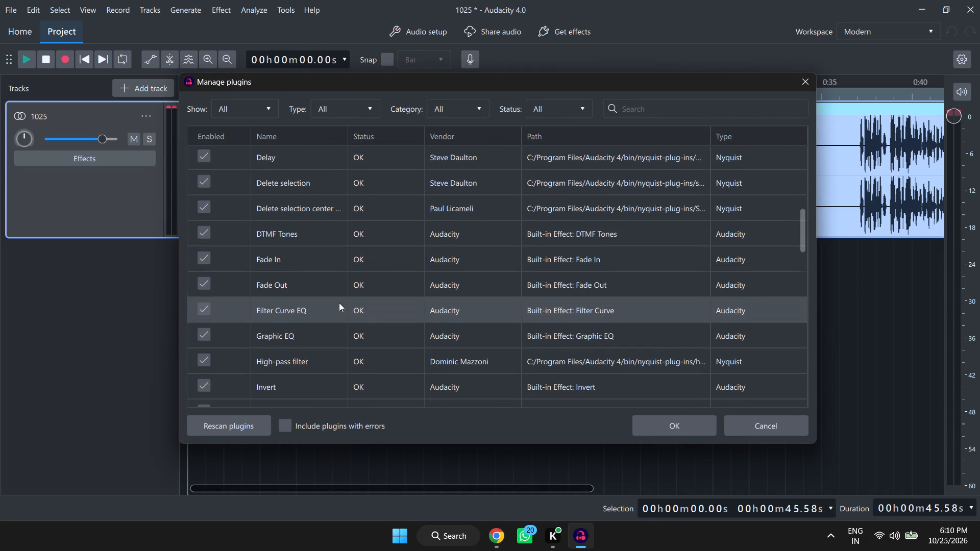
scroll(339, 303, "down", 4)
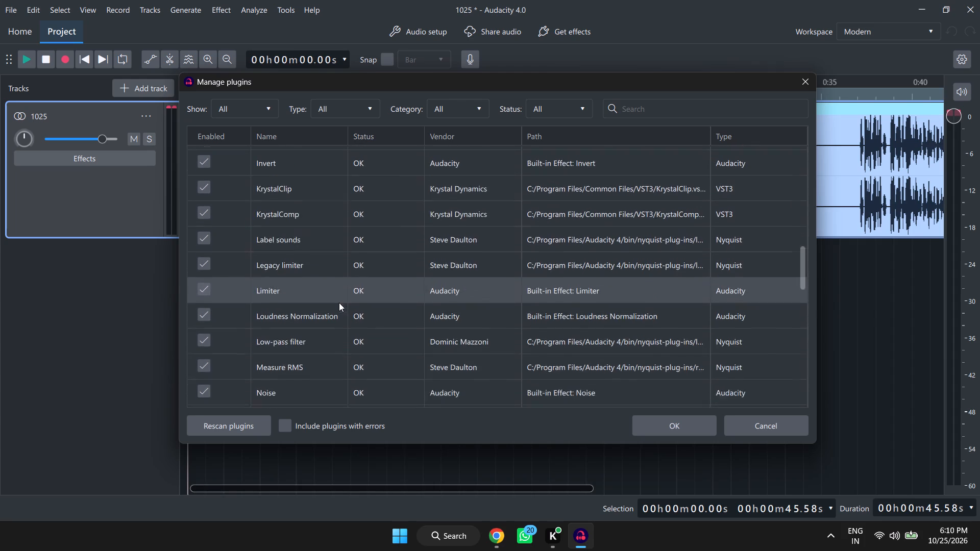
scroll(339, 303, "down", 11)
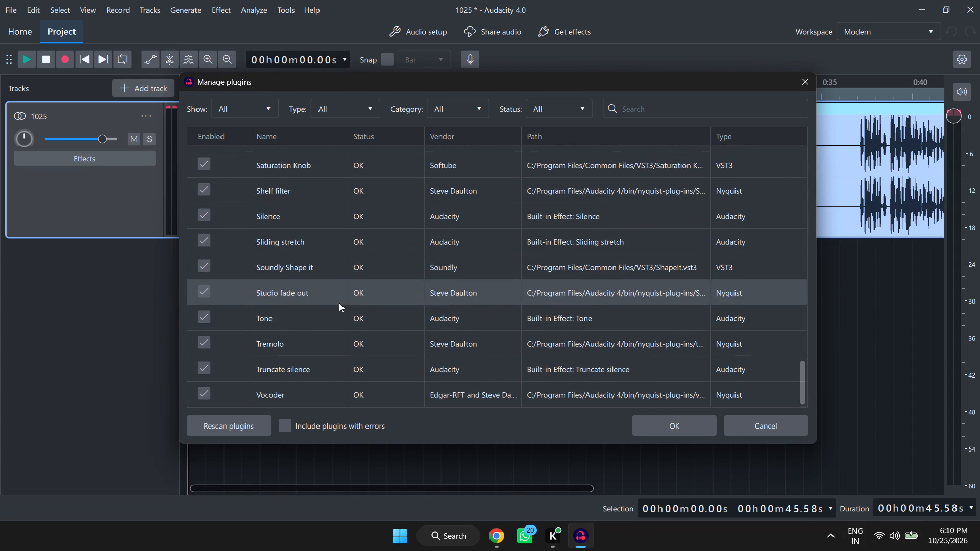
scroll(339, 303, "down", 4)
scroll(339, 303, "up", 3)
scroll(339, 303, "down", 9)
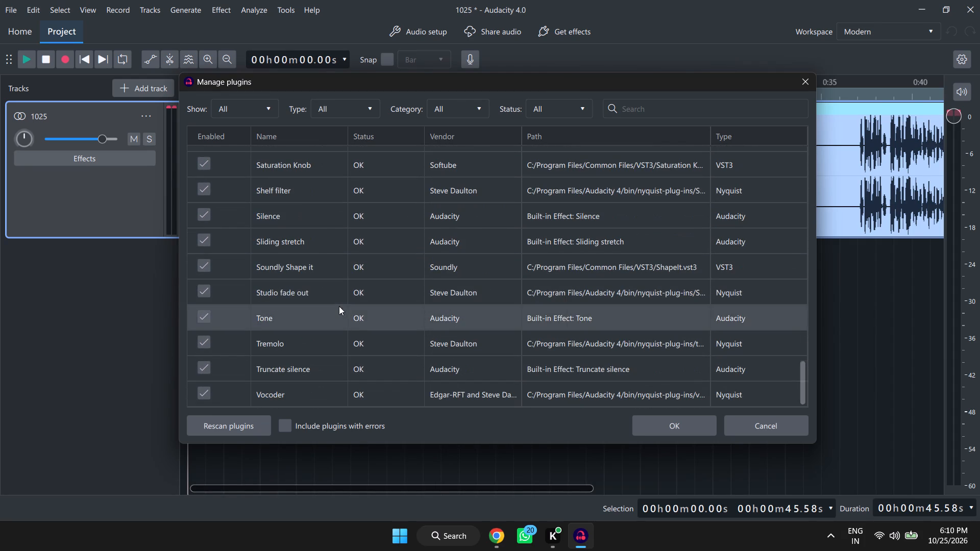
scroll(339, 306, "down", 1)
scroll(290, 369, "up", 3)
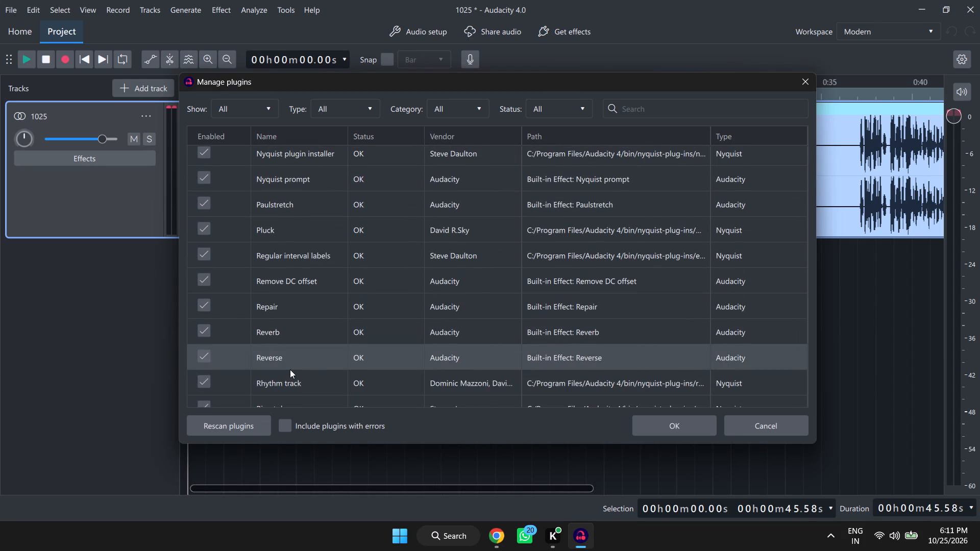
scroll(290, 369, "up", 3)
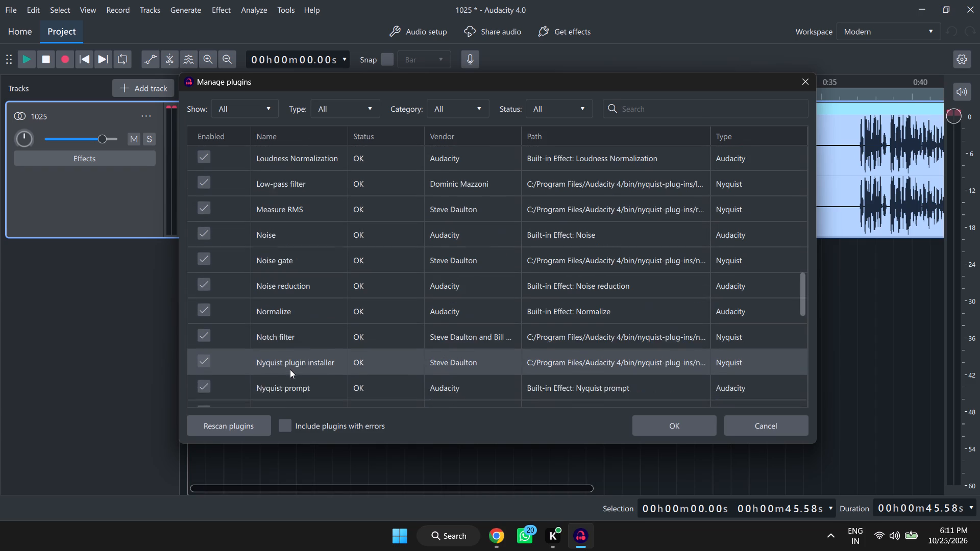
scroll(290, 369, "up", 2)
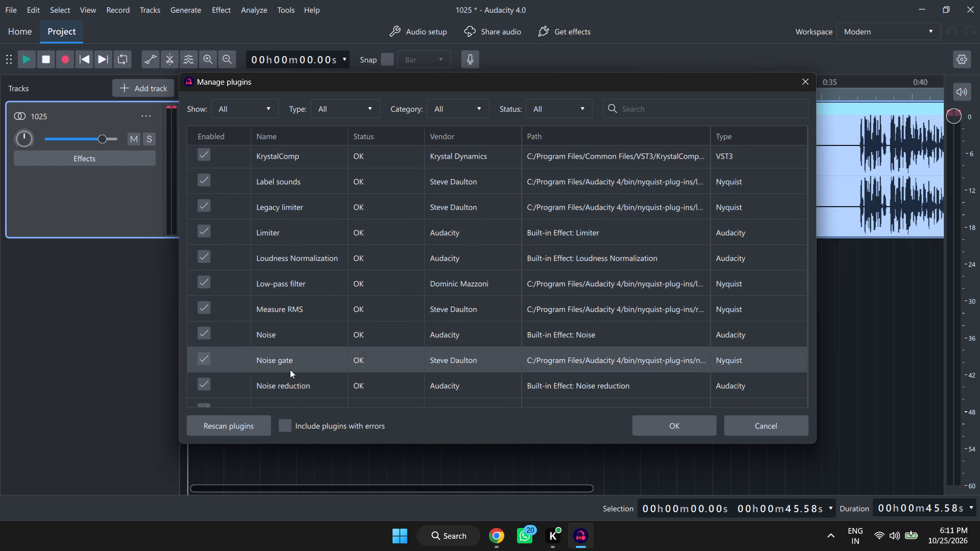
scroll(290, 369, "up", 2)
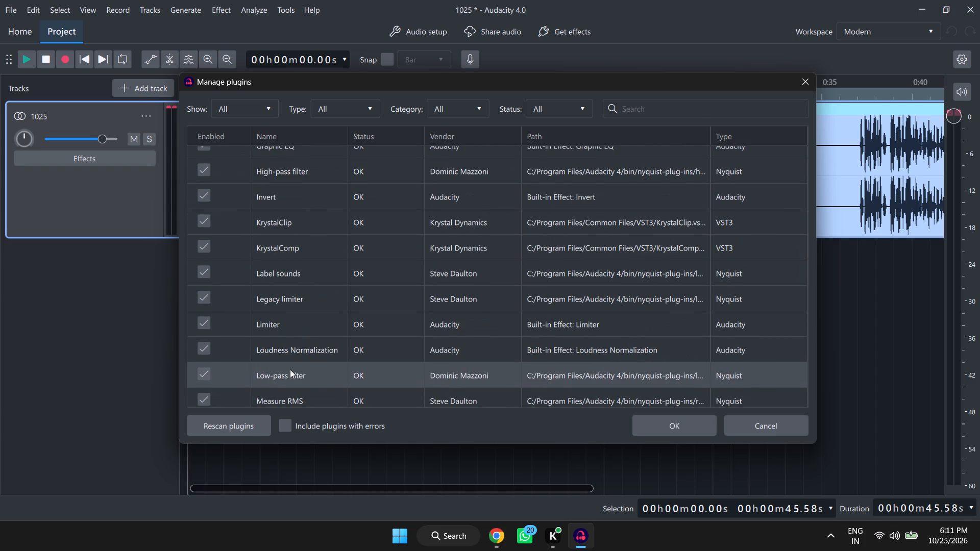
scroll(290, 369, "up", 3)
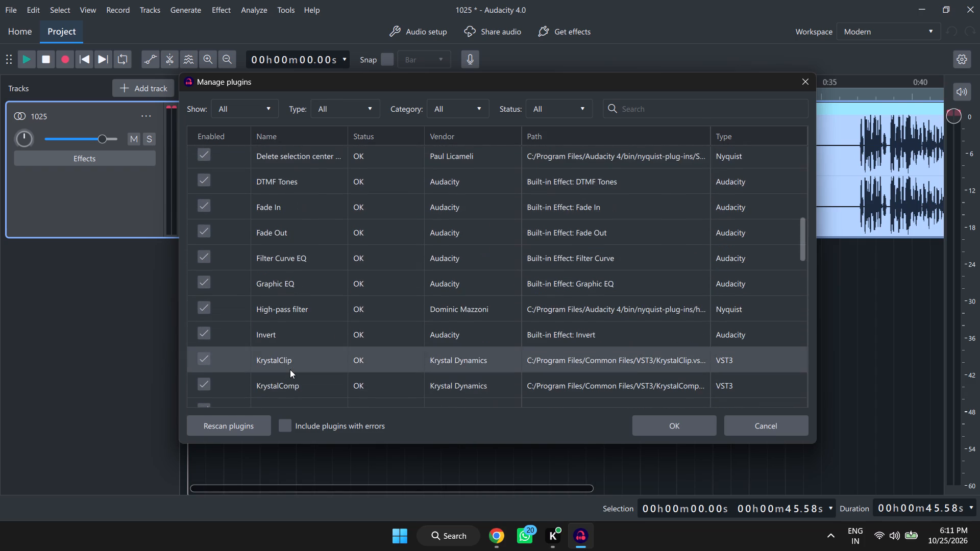
scroll(290, 369, "up", 3)
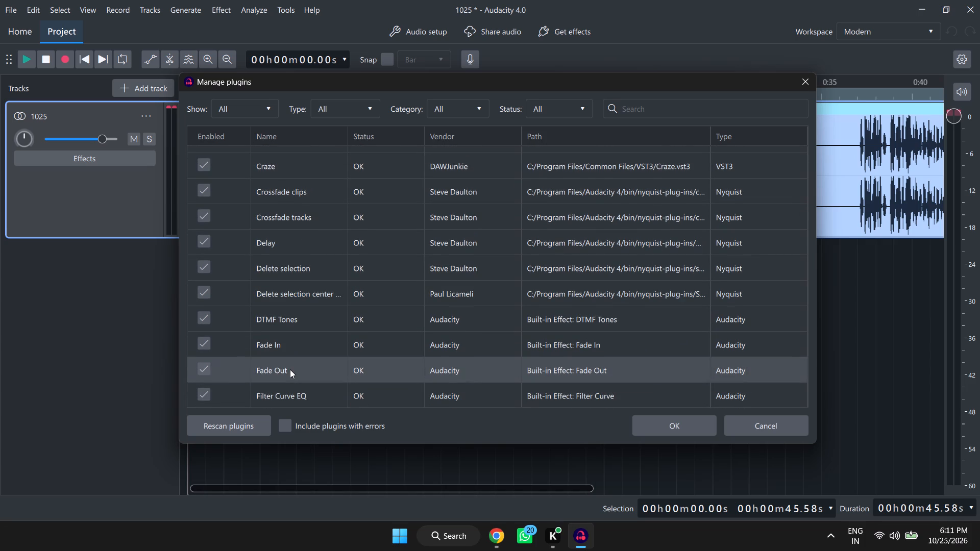
left_click(766, 424)
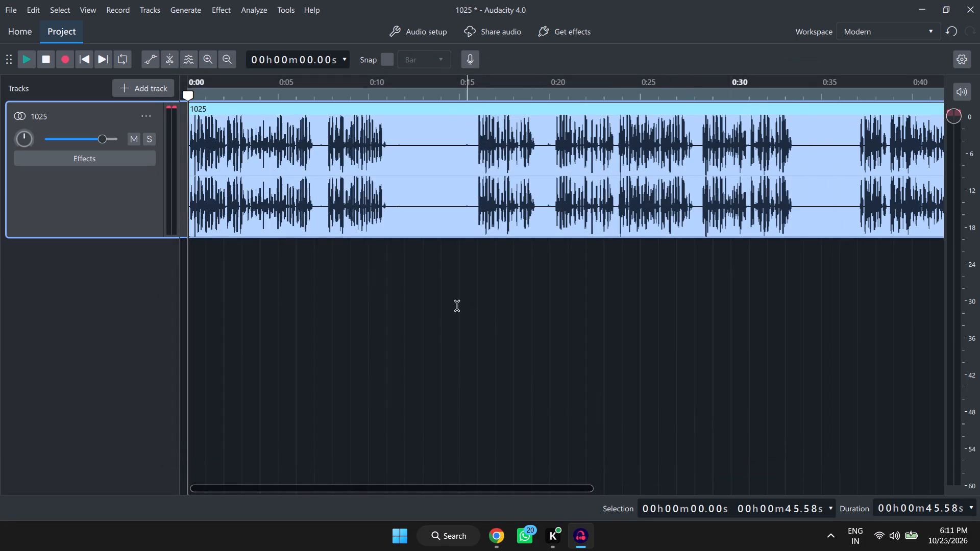
left_click(232, 4)
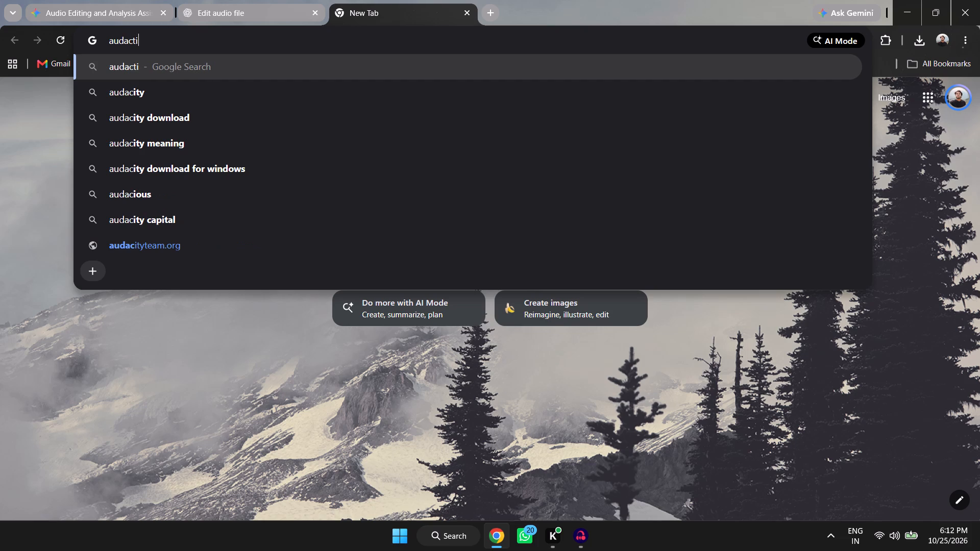
key("BackSpace")
key("BackSpace")
type("ity de")
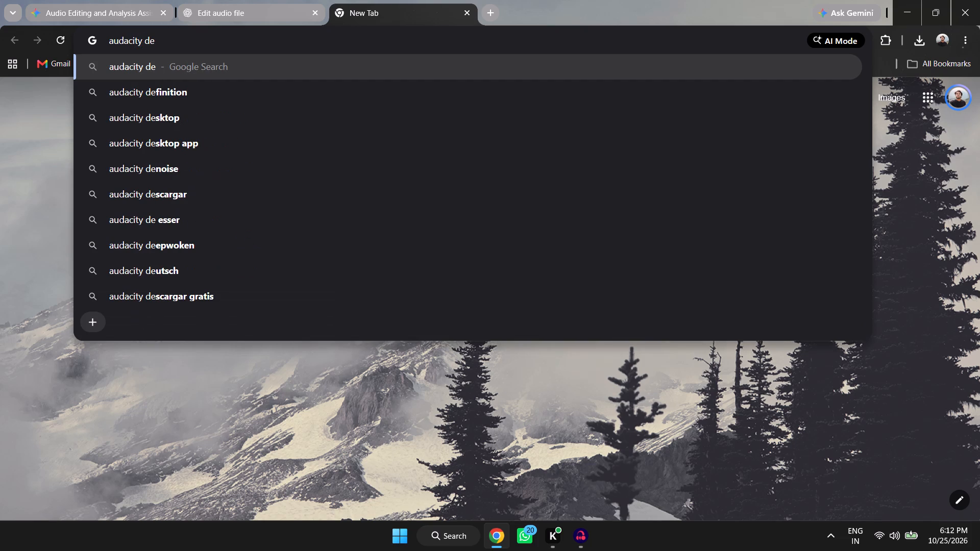
type("es")
key("Return")
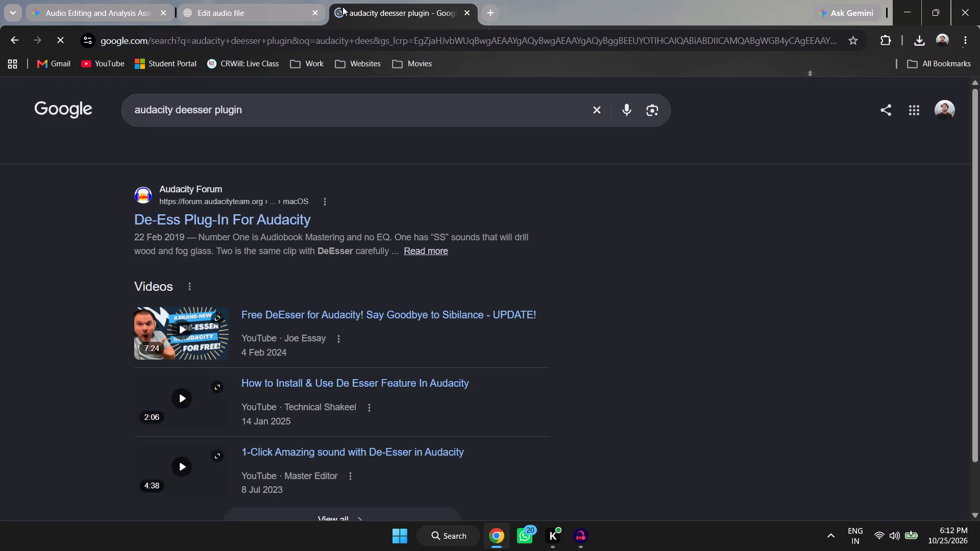
left_click(209, 216)
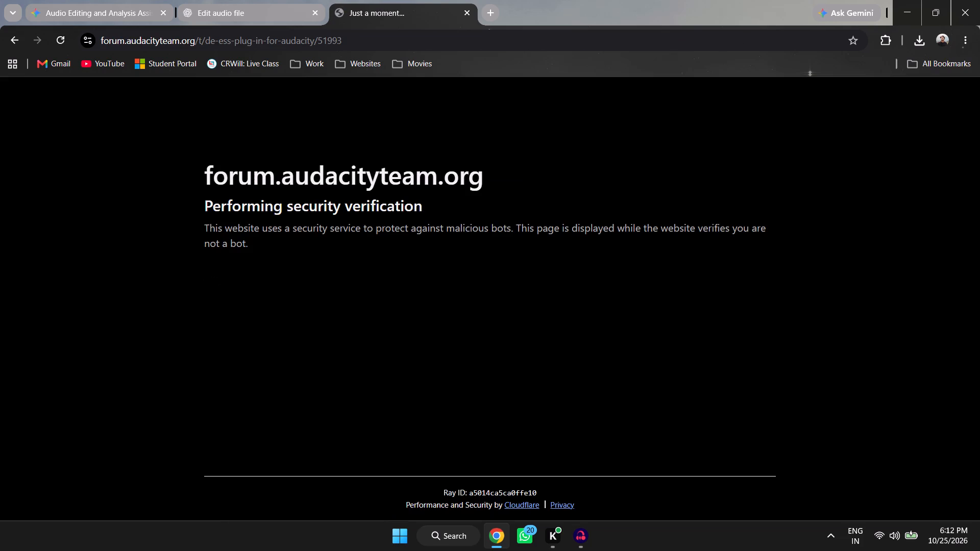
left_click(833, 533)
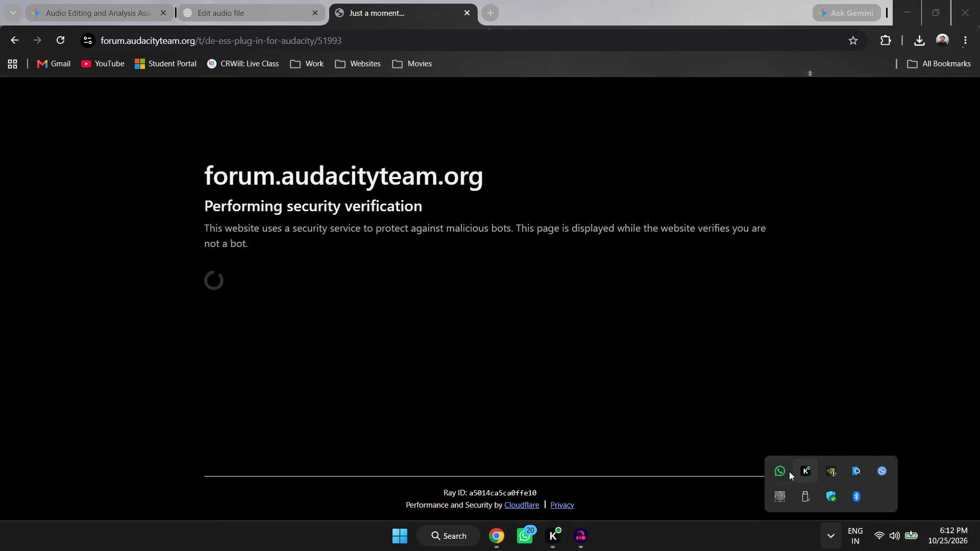
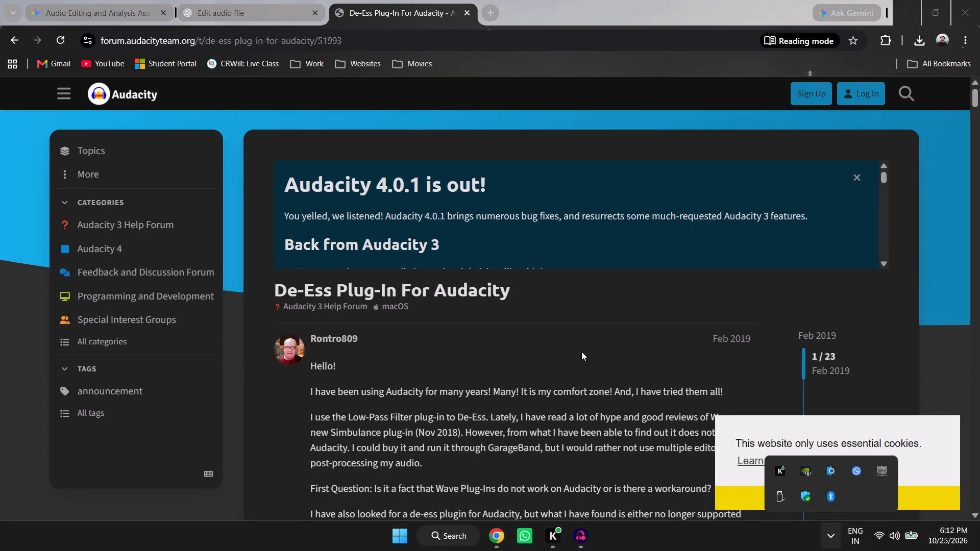
Read through the forum thread "De-Ess Plug-In For Audacity" for a usable De-Esser plugin.
scroll(581, 352, "down", 3)
scroll(581, 352, "up", 4)
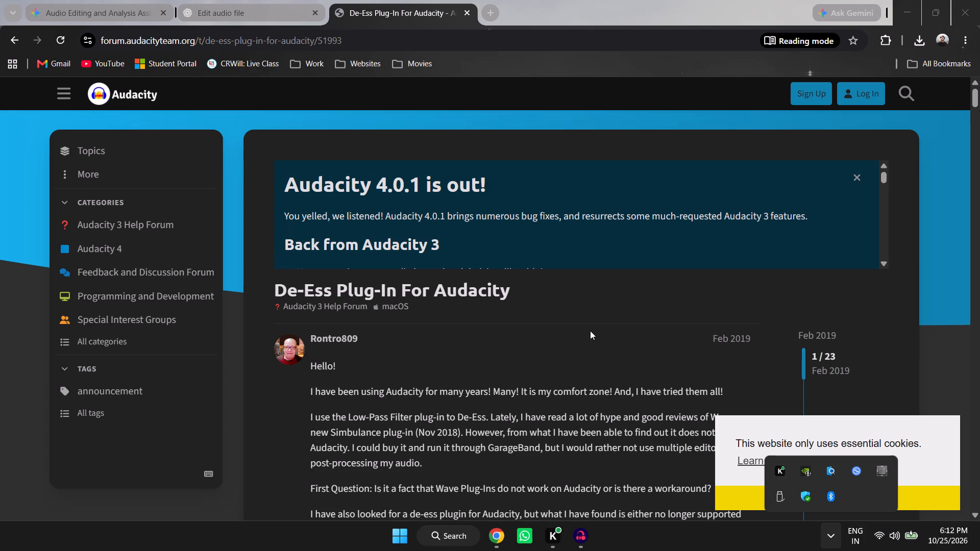
scroll(590, 331, "down", 4)
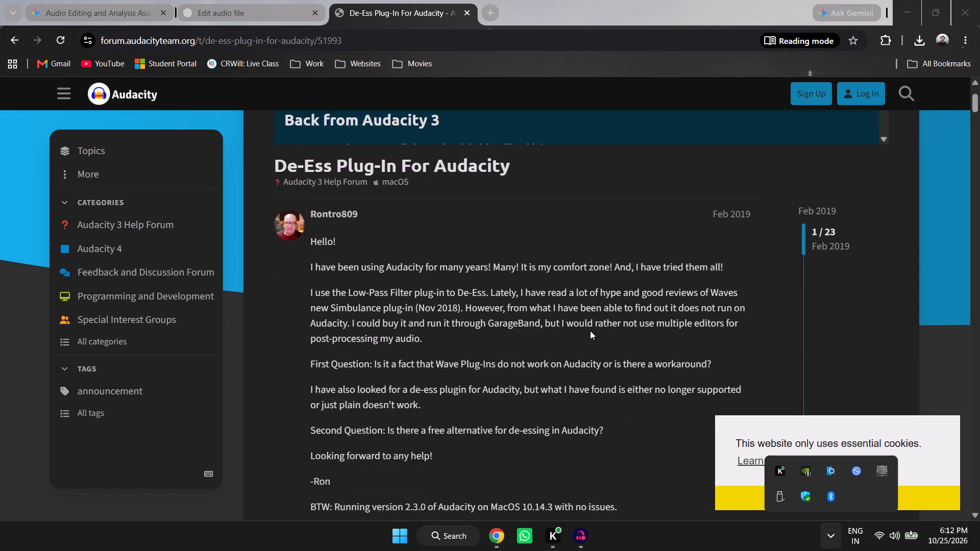
scroll(590, 331, "up", 3)
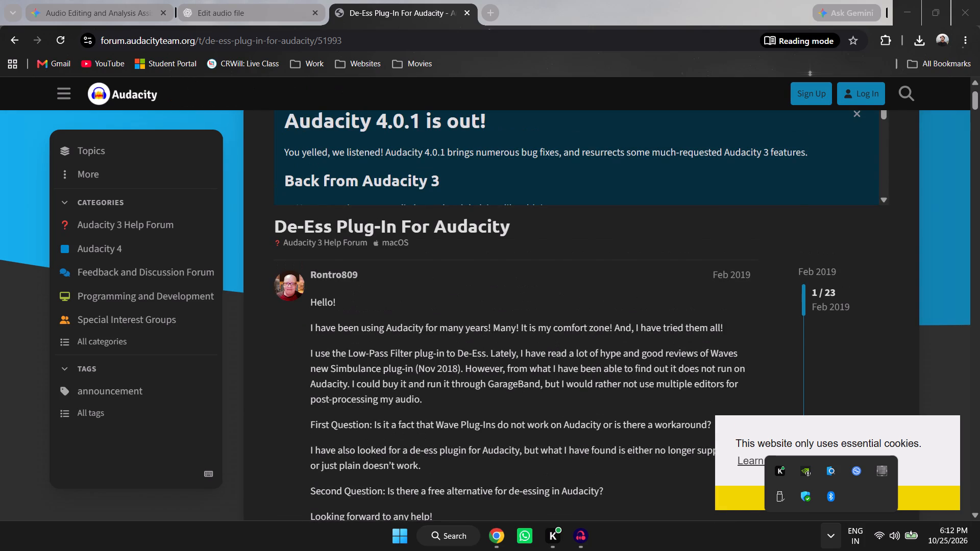
scroll(557, 329, "up", 1)
scroll(557, 329, "down", 2)
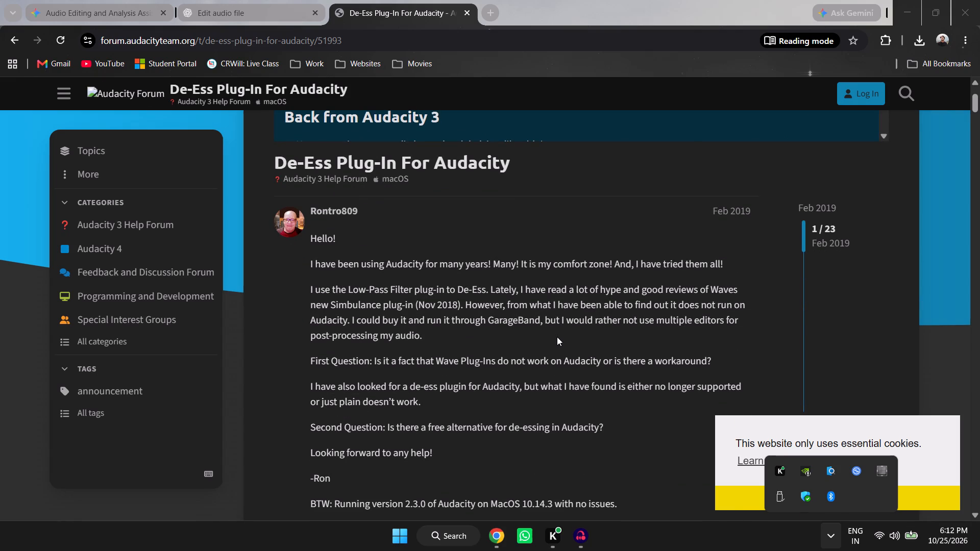
scroll(557, 337, "down", 6)
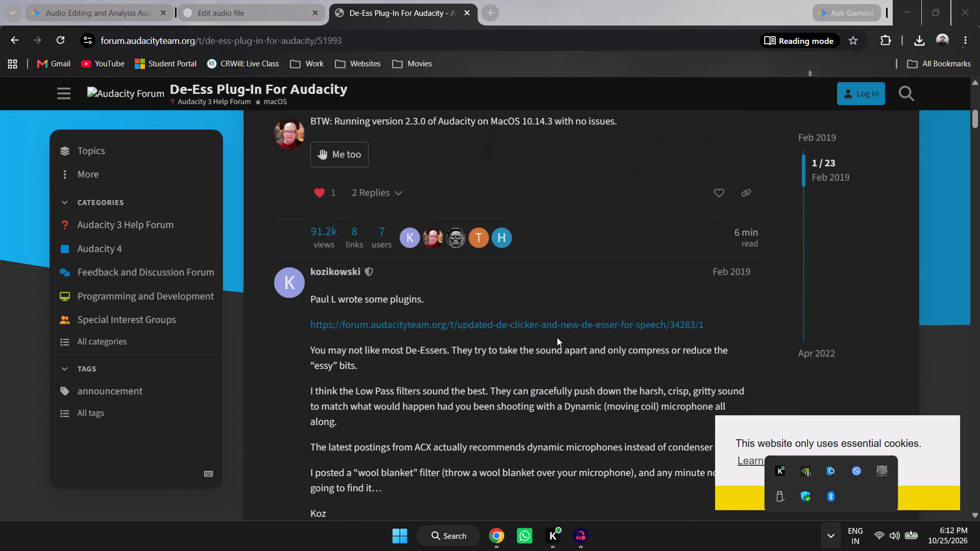
scroll(557, 339, "up", 8)
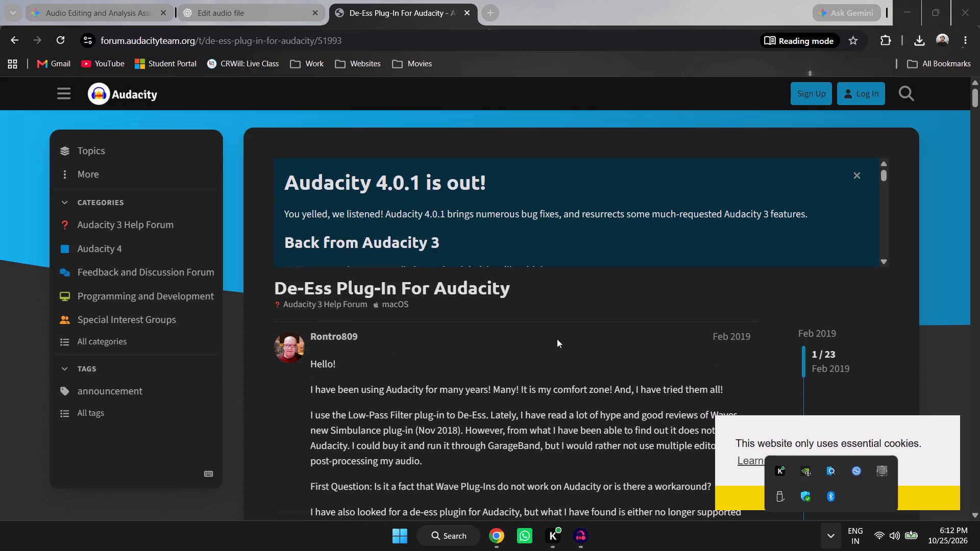
scroll(557, 339, "down", 7)
scroll(557, 339, "up", 3)
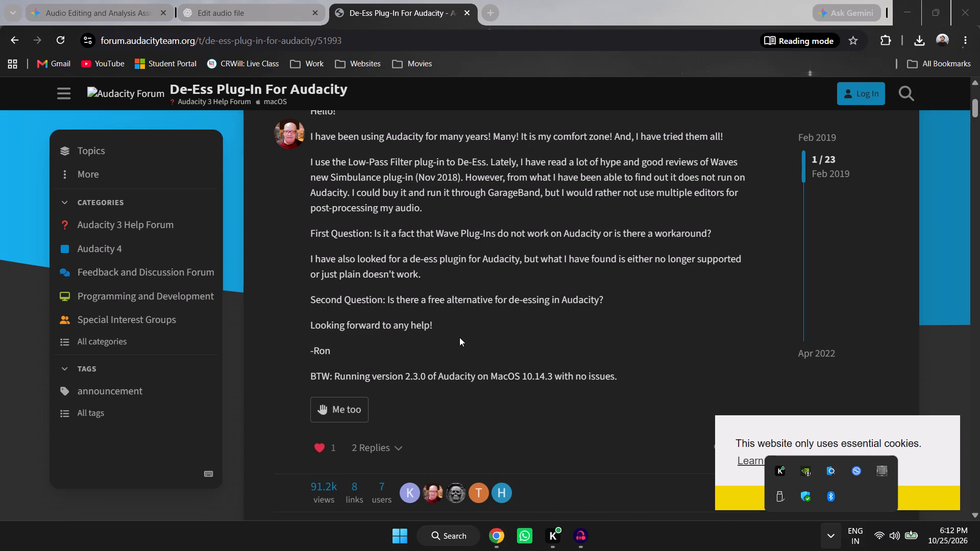
scroll(459, 337, "down", 9)
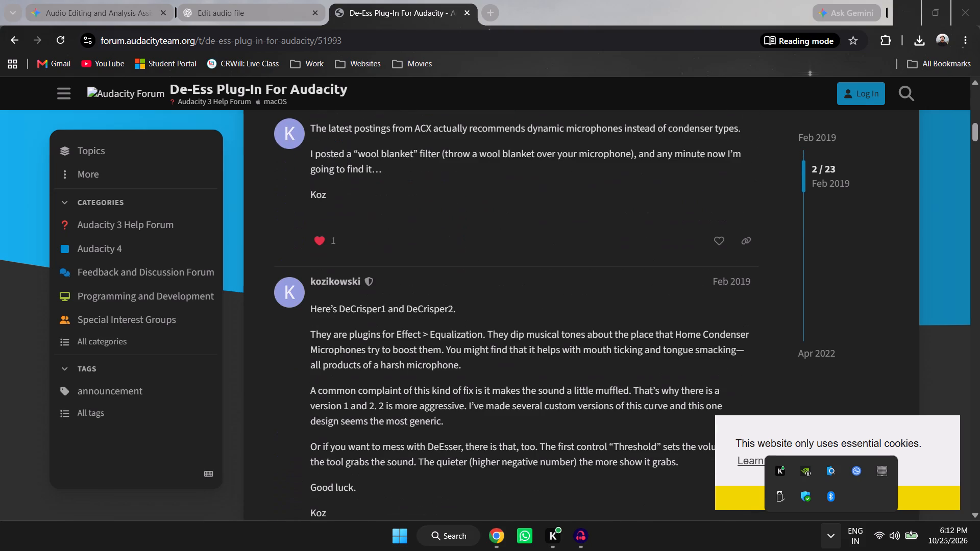
Go back to the Google results, examine the forum thread "de-esser - Windows" for plugin suggestions, and check the remaining results.
left_click(2, 34)
scroll(364, 285, "down", 4)
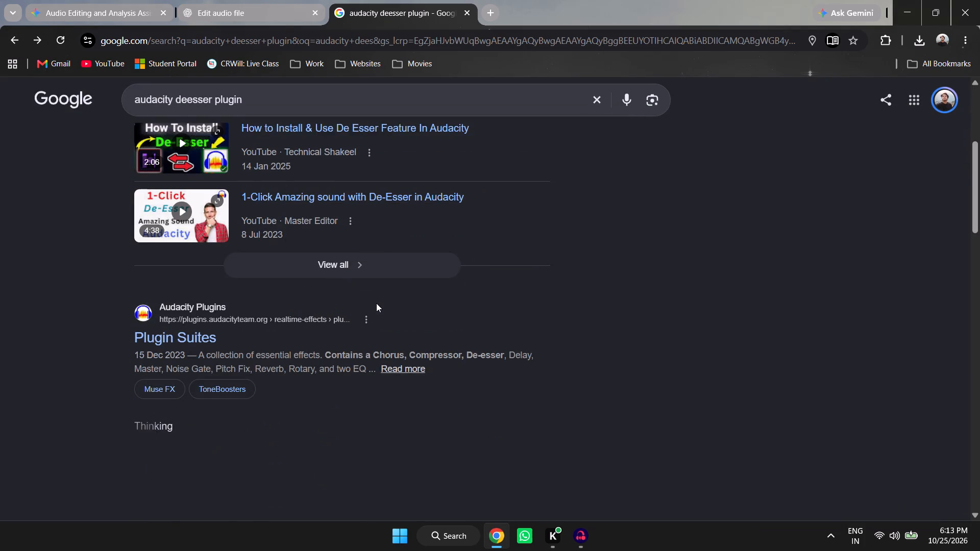
scroll(376, 303, "down", 11)
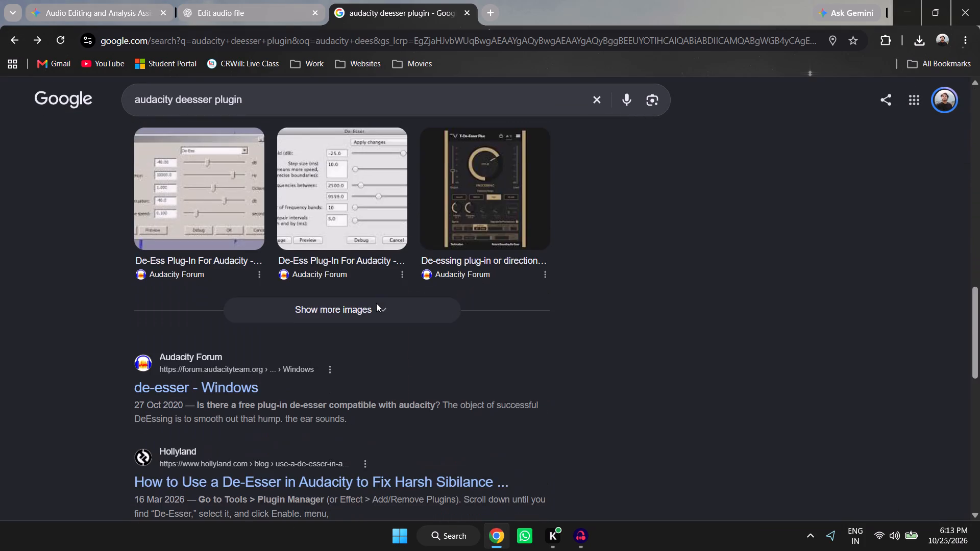
scroll(376, 303, "down", 3)
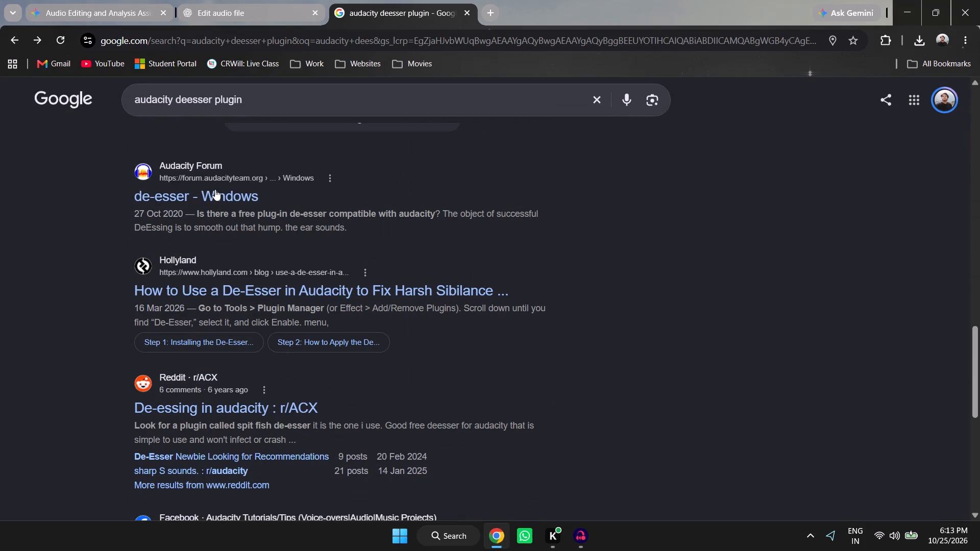
left_click(215, 189)
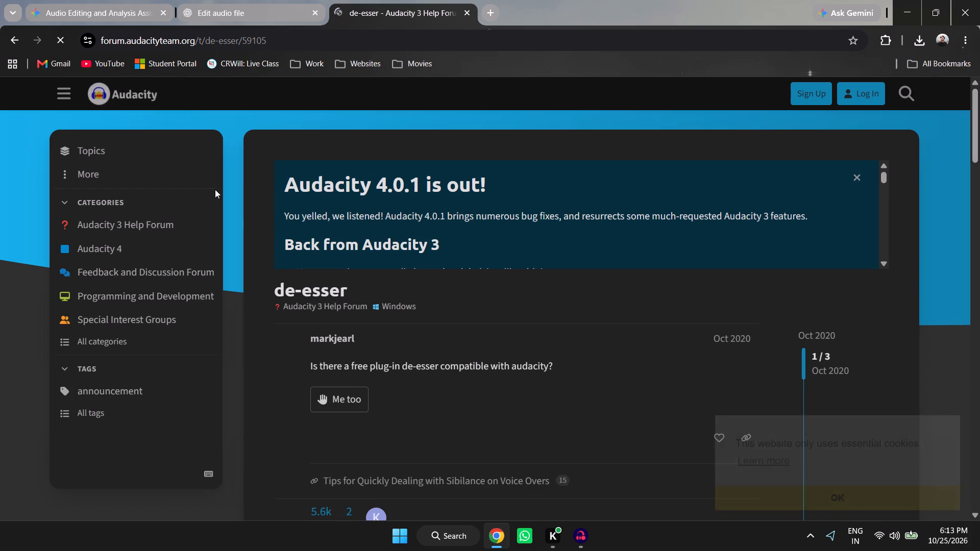
scroll(555, 396, "down", 4)
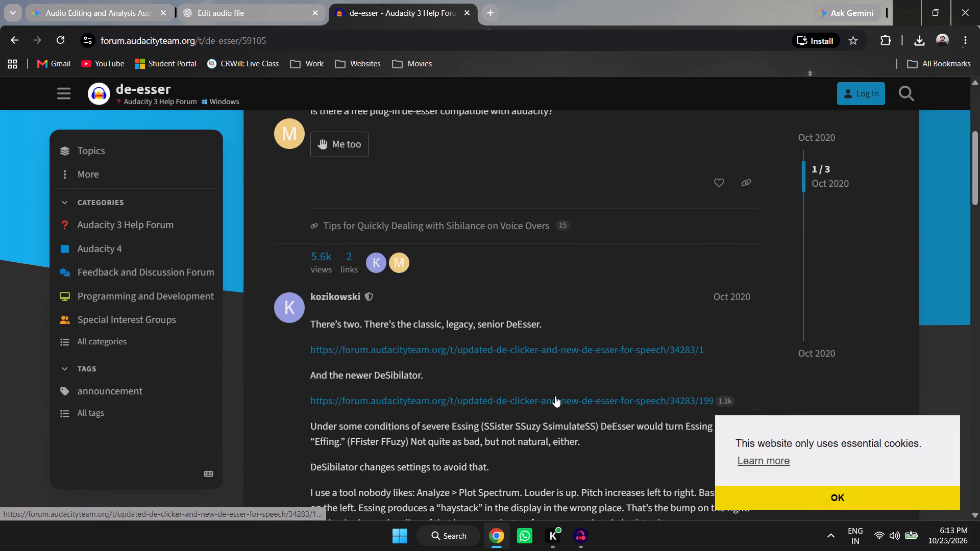
scroll(555, 396, "down", 1)
scroll(489, 321, "down", 3)
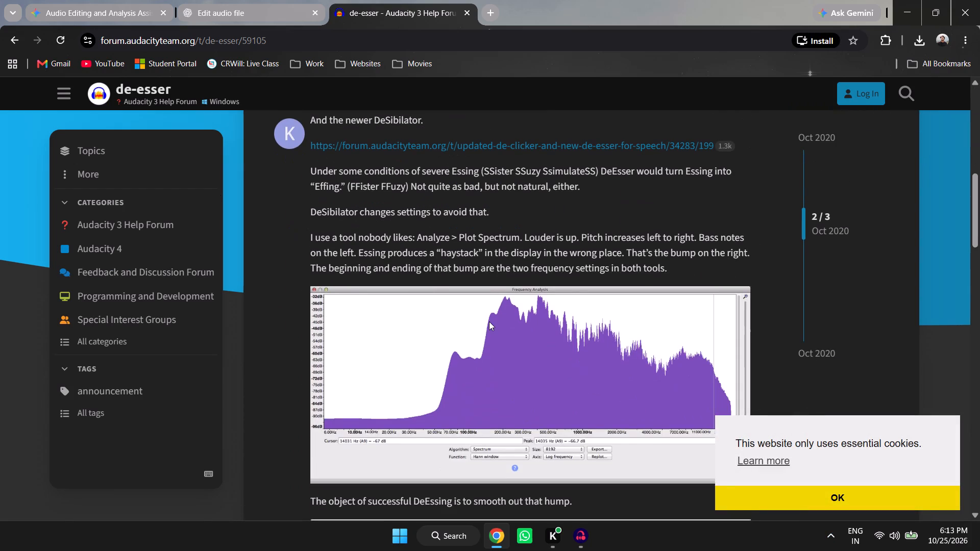
scroll(489, 321, "up", 3)
left_click(14, 45)
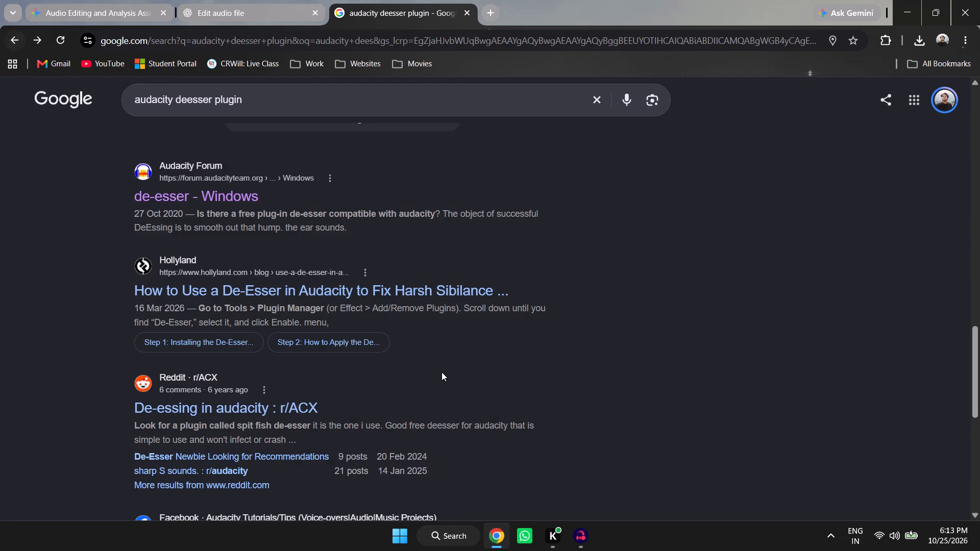
scroll(442, 373, "down", 6)
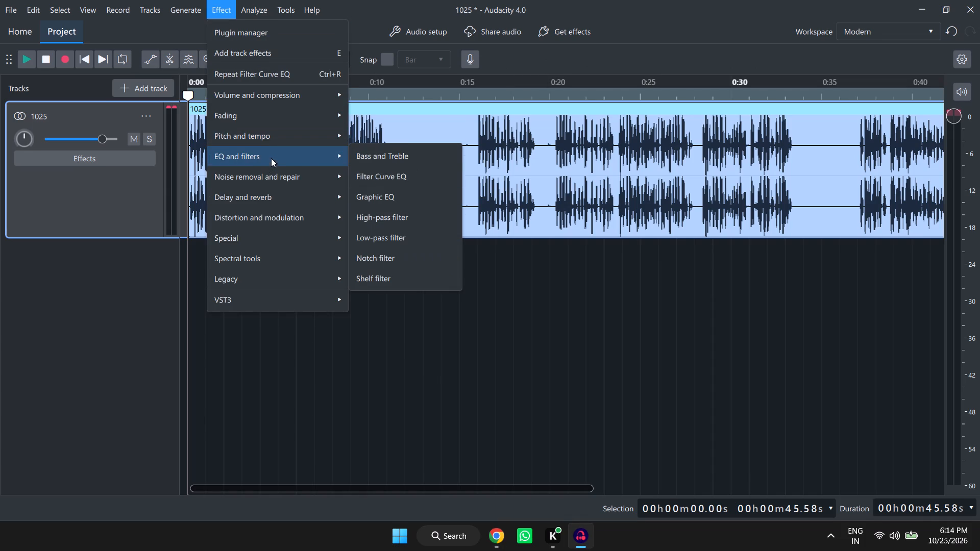
left_click(409, 179)
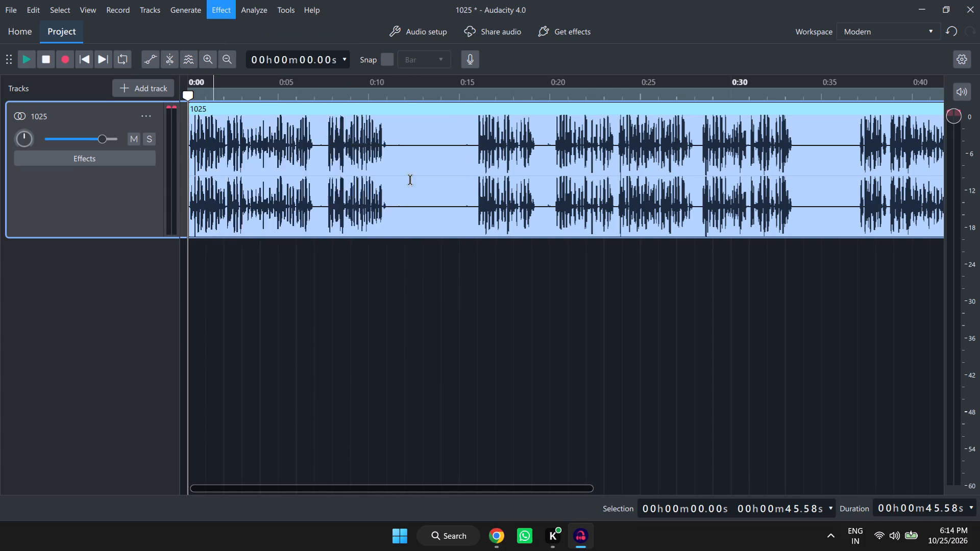
left_click(289, 91)
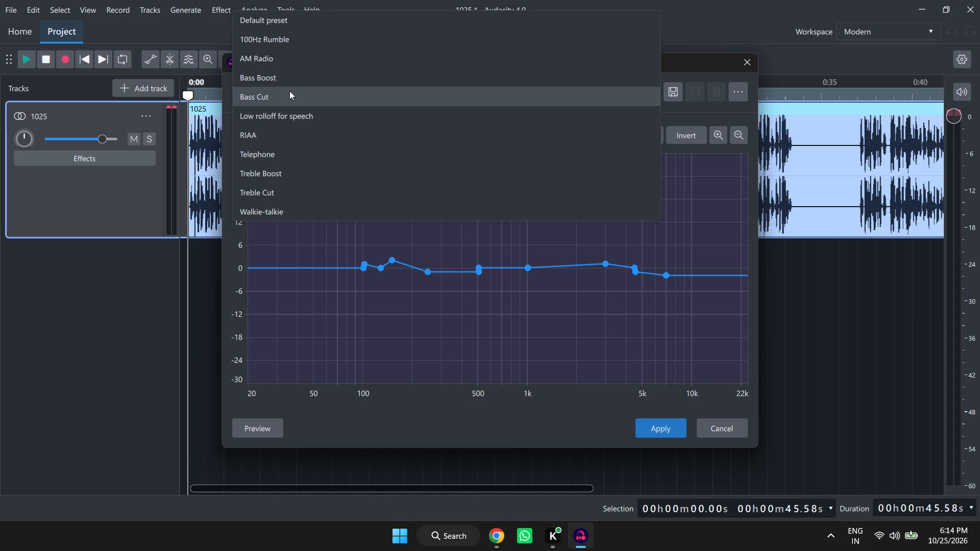
left_click(289, 175)
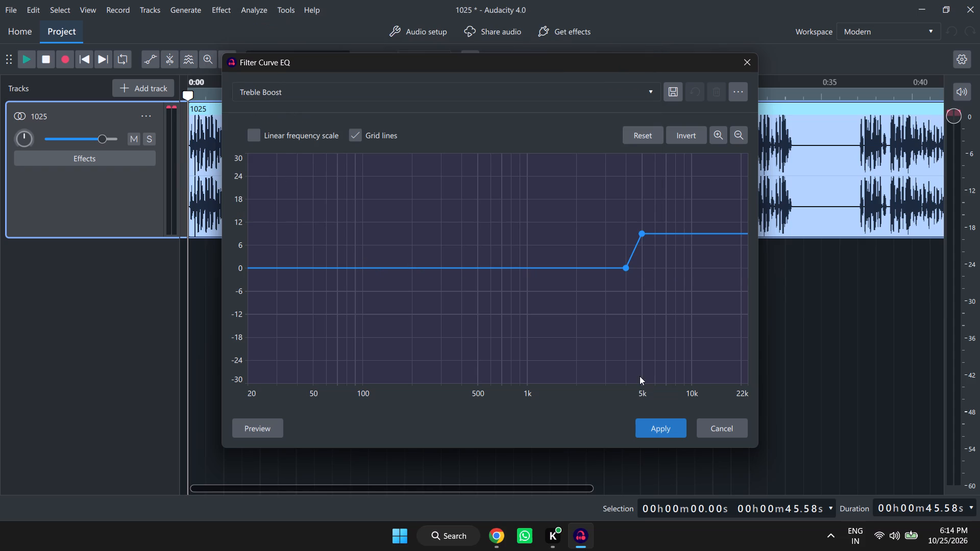
left_click(254, 420)
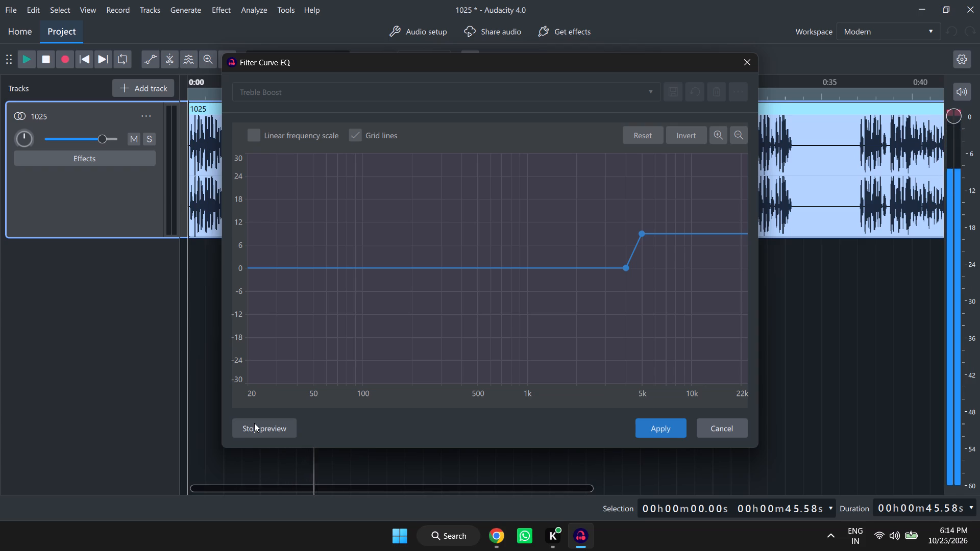
left_click(644, 233)
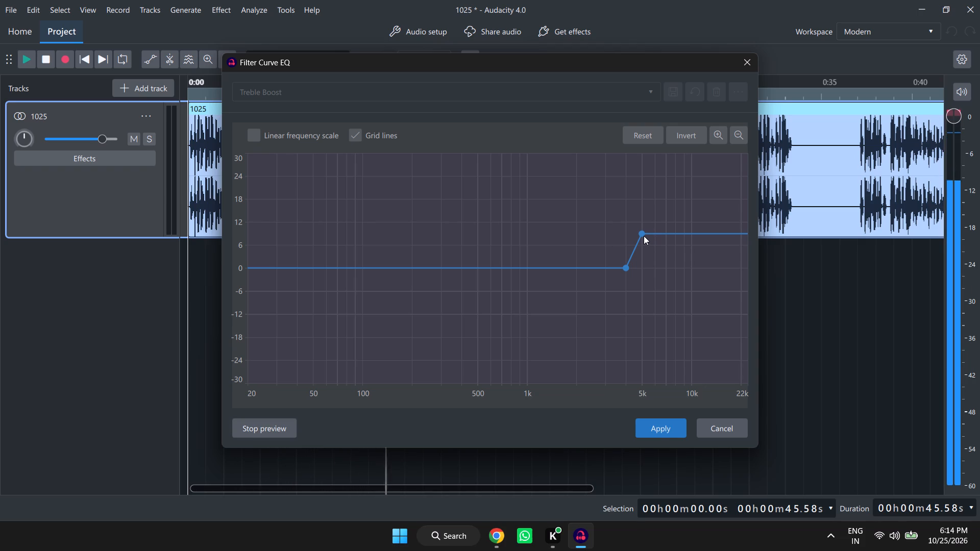
left_click(644, 236)
key("space")
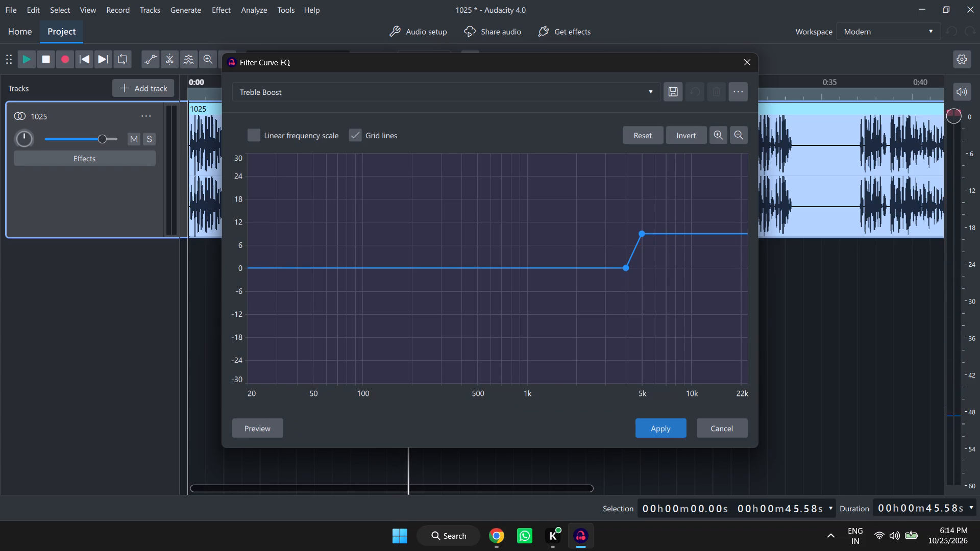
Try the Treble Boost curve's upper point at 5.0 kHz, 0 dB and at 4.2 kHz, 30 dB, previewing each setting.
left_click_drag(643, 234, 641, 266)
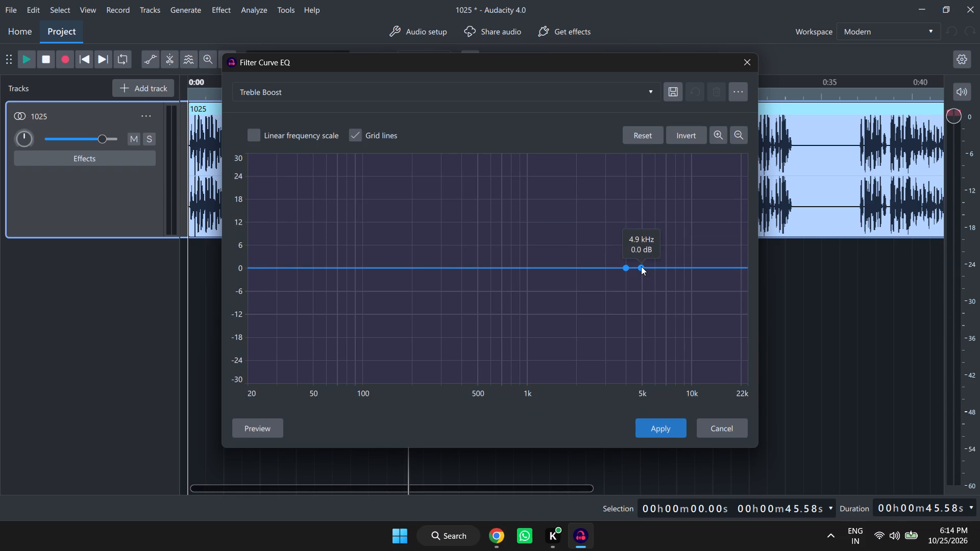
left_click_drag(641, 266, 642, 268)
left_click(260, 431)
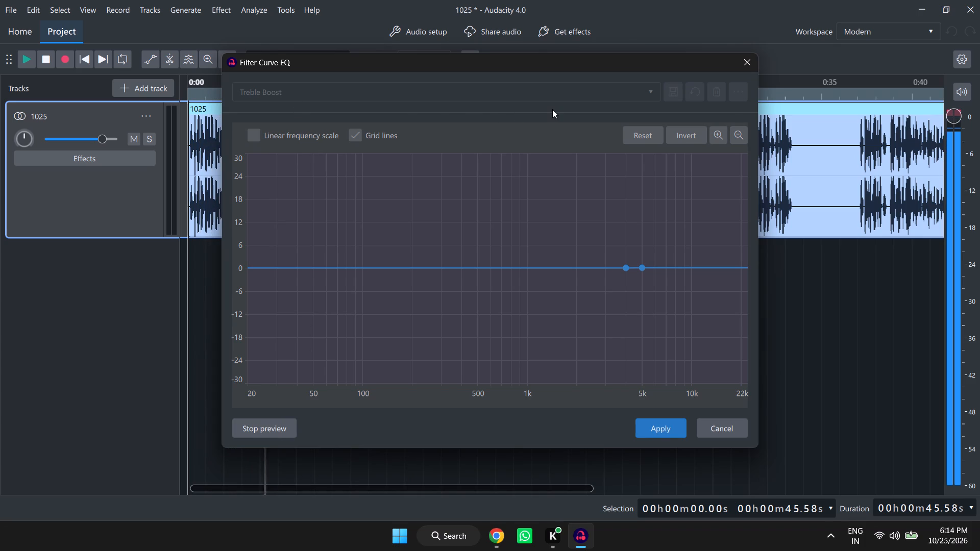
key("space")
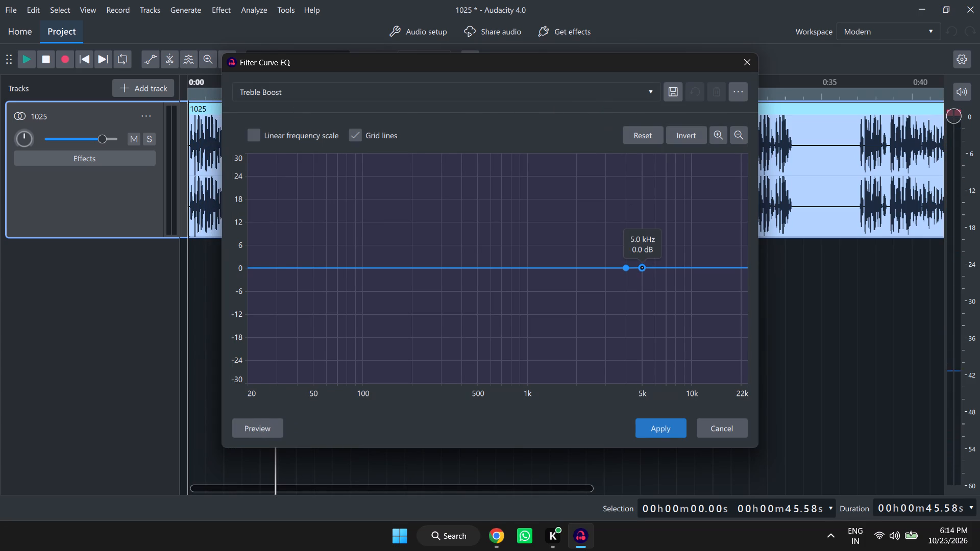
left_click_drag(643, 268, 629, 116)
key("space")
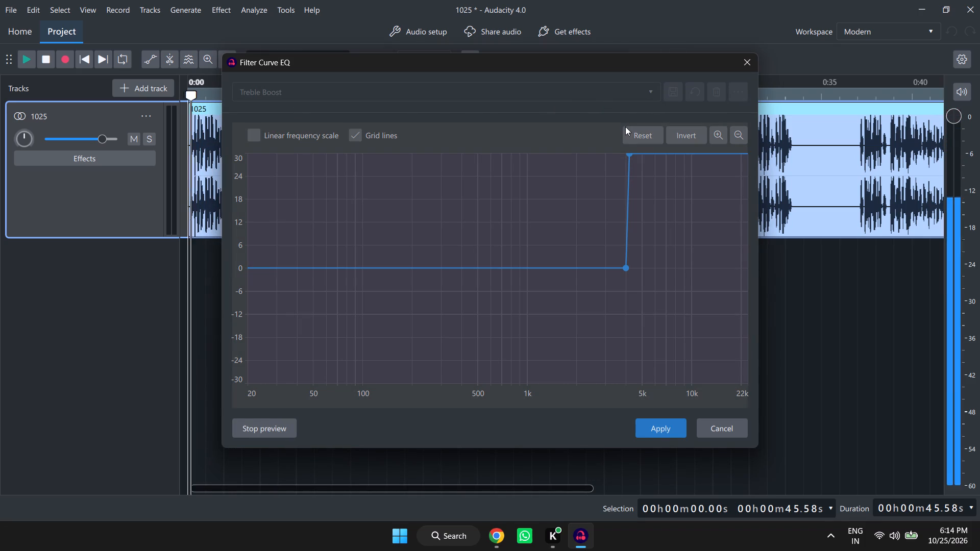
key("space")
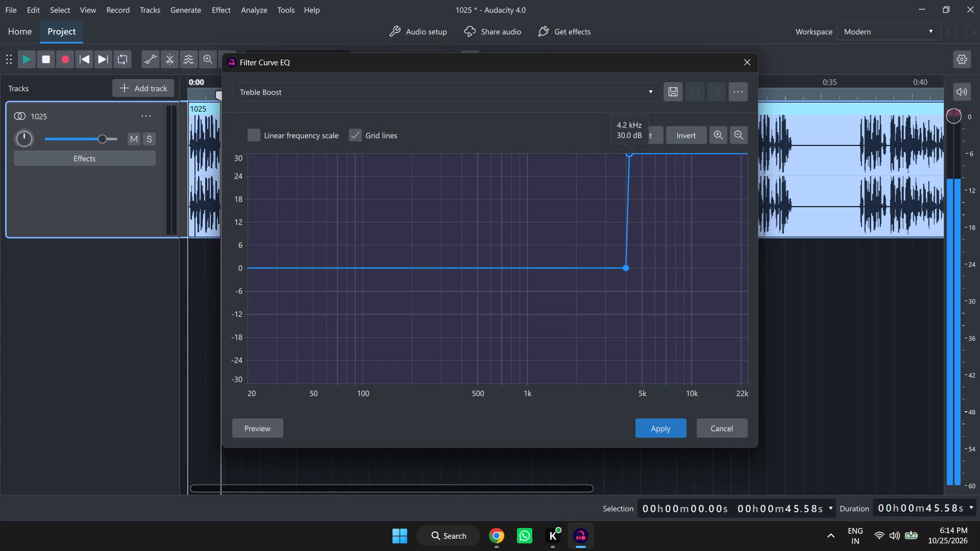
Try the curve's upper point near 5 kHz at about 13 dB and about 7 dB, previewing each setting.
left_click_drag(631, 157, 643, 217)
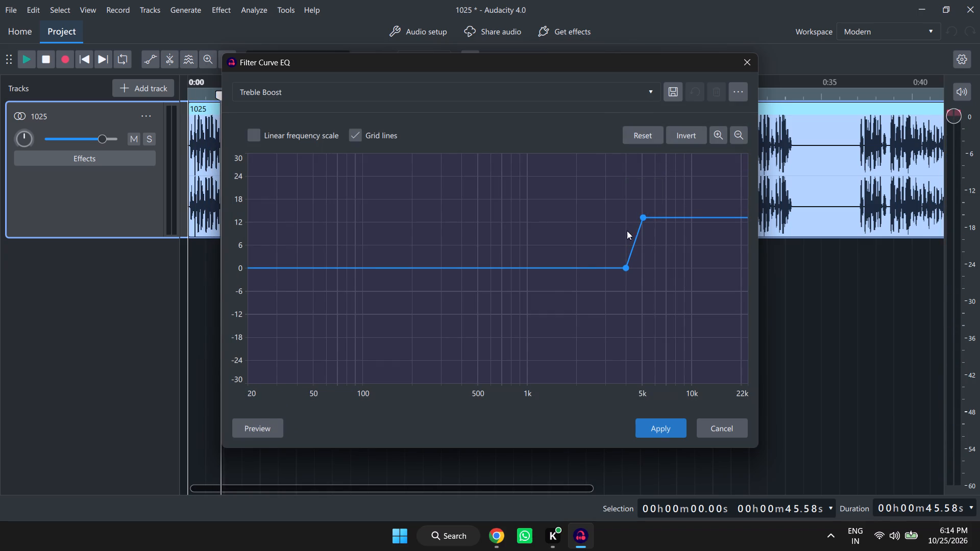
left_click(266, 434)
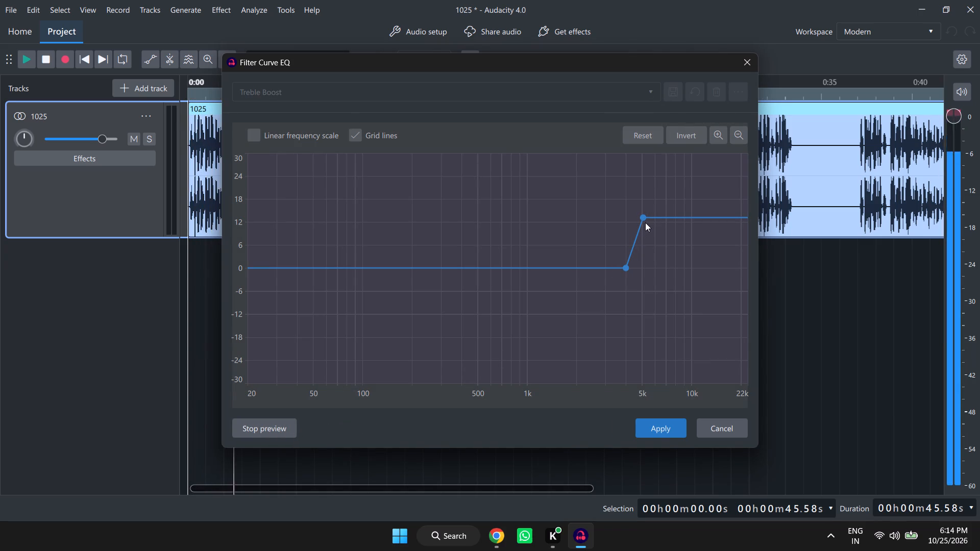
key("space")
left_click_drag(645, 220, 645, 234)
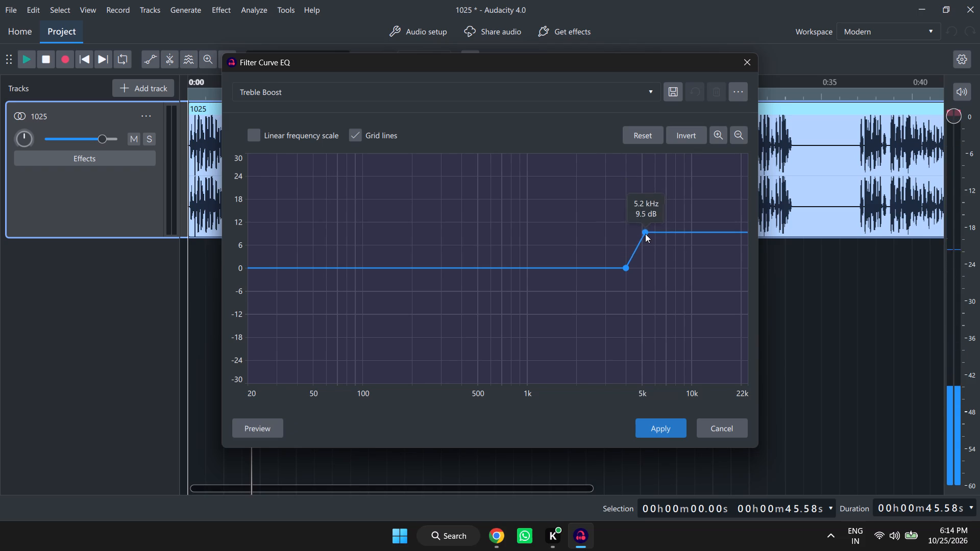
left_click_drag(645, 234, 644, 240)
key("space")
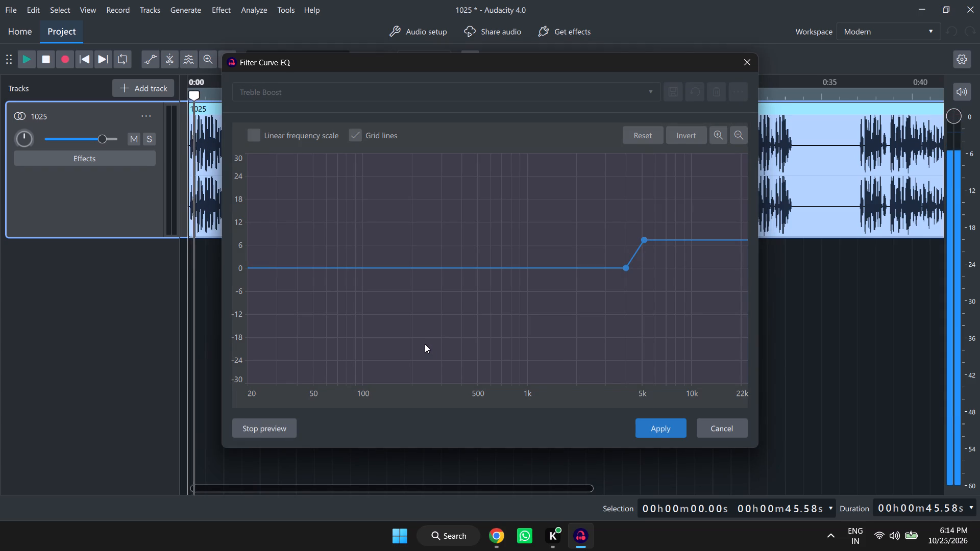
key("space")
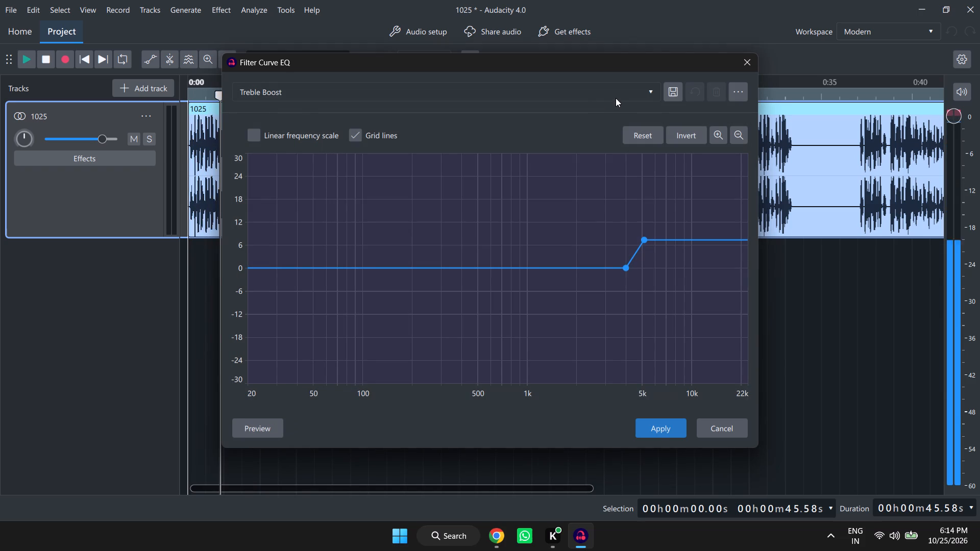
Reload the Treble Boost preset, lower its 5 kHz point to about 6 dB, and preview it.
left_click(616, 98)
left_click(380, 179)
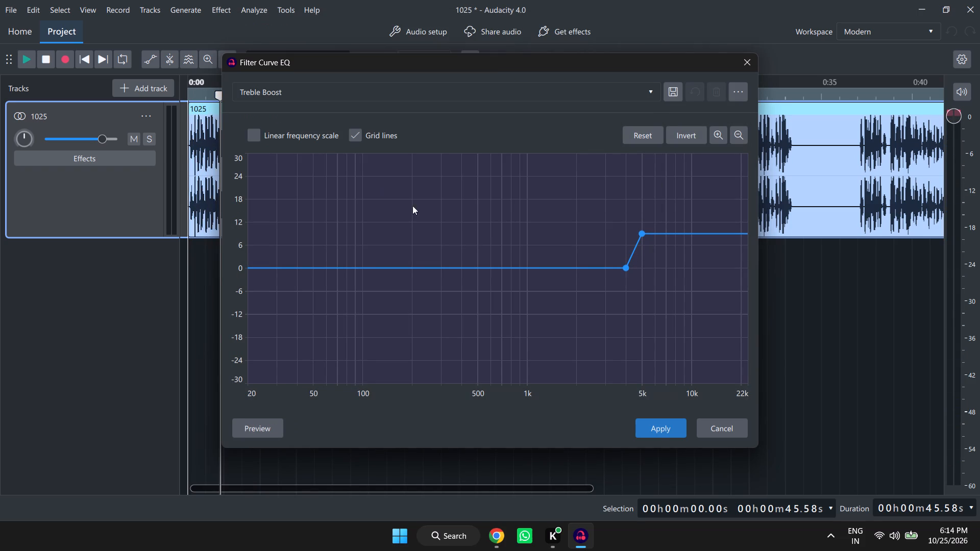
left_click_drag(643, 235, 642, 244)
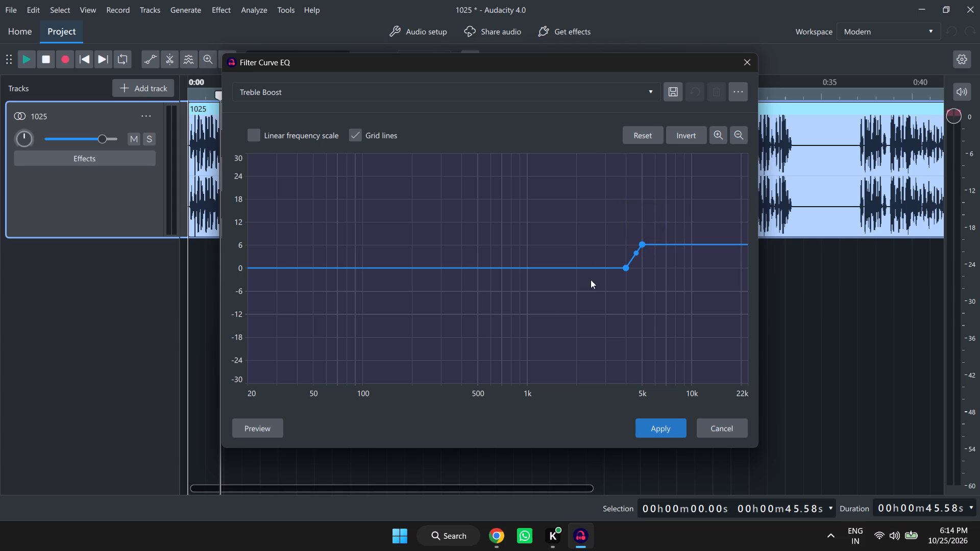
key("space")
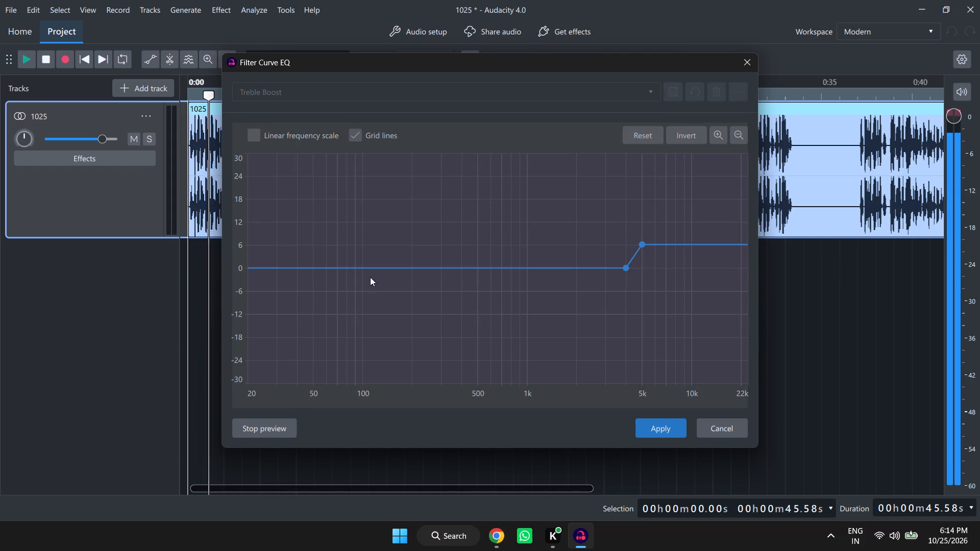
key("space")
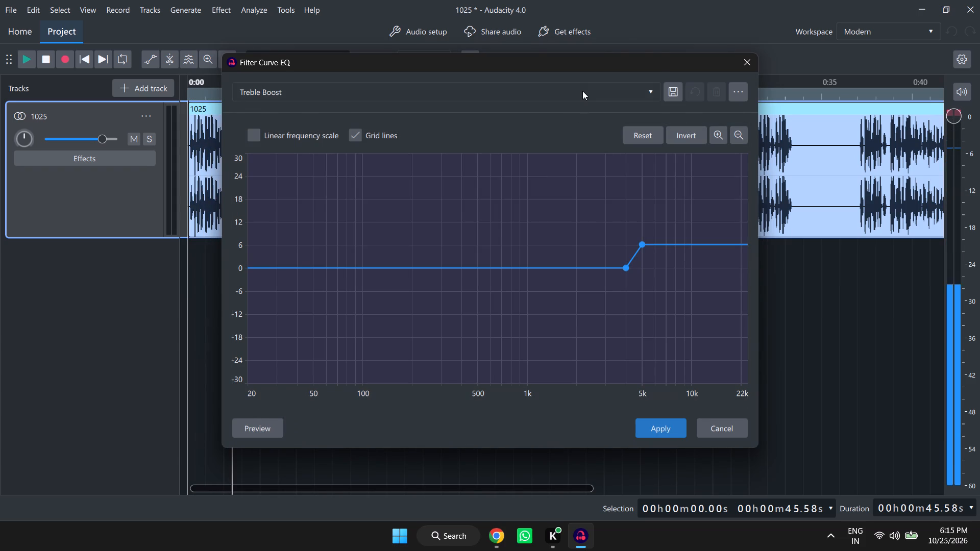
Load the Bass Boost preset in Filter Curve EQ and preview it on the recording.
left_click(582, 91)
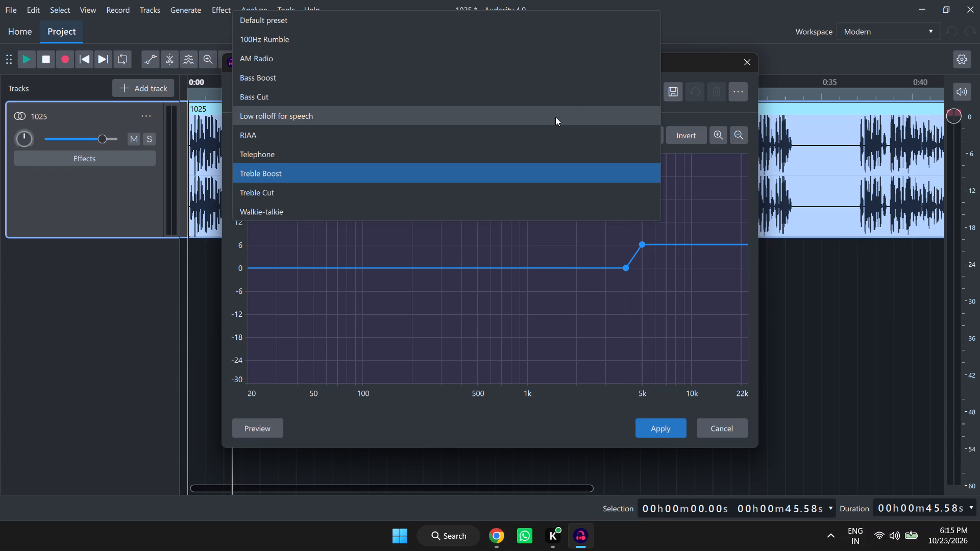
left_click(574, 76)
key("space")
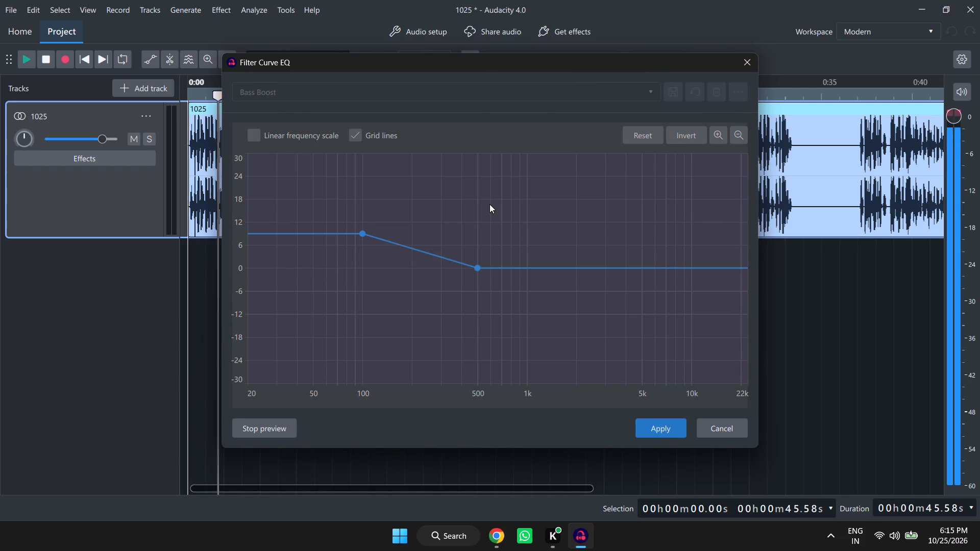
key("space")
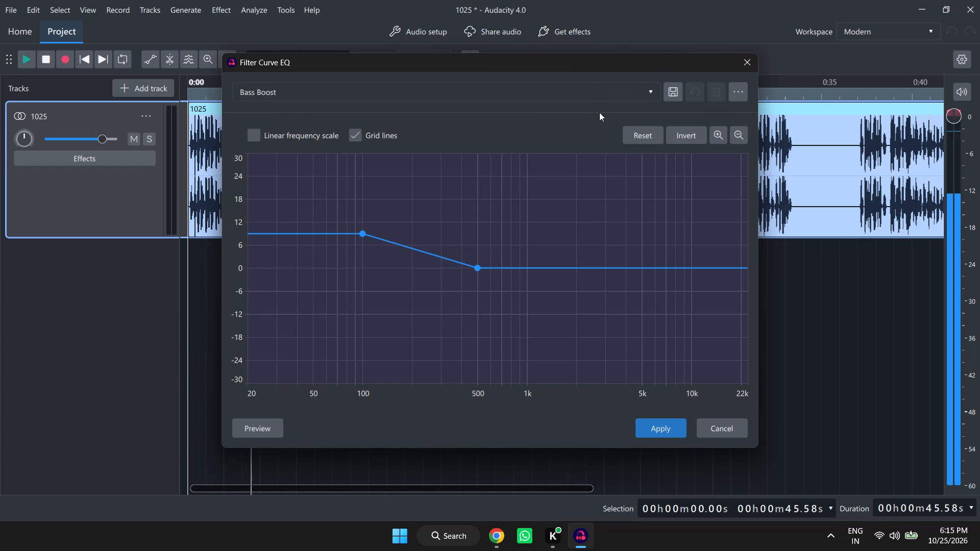
Load the 100Hz Rumble preset, preview it, and apply it to the 1025 recording.
left_click(609, 96)
scroll(478, 87, "up", 1)
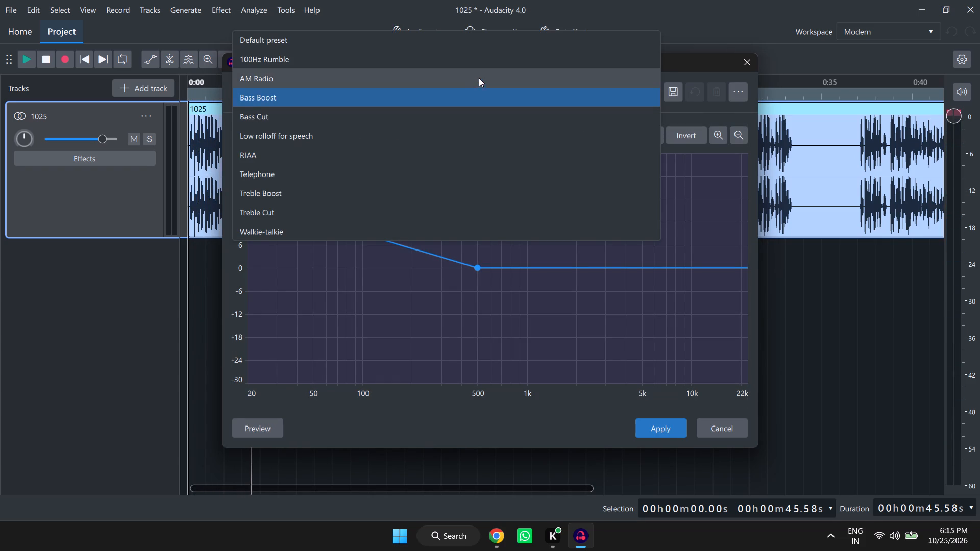
left_click(488, 63)
key("space")
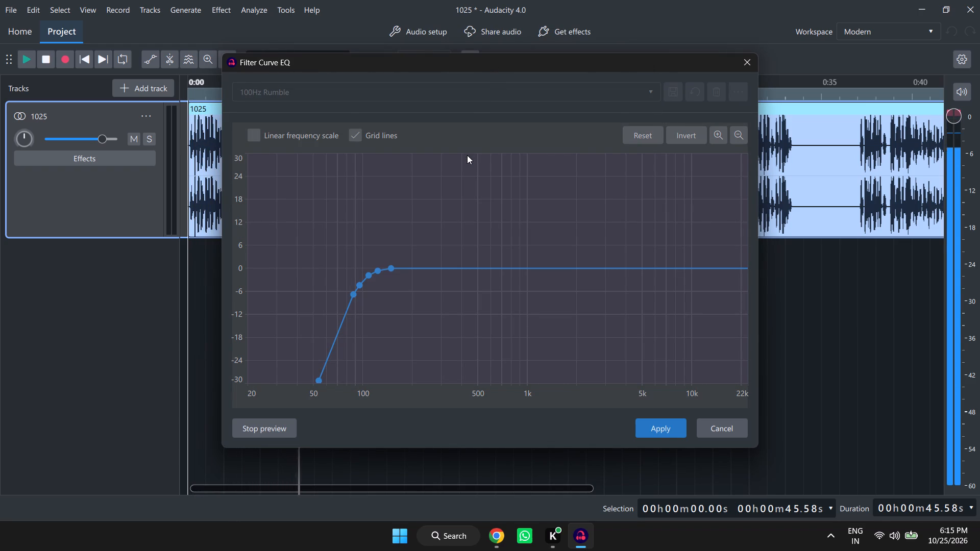
key("space")
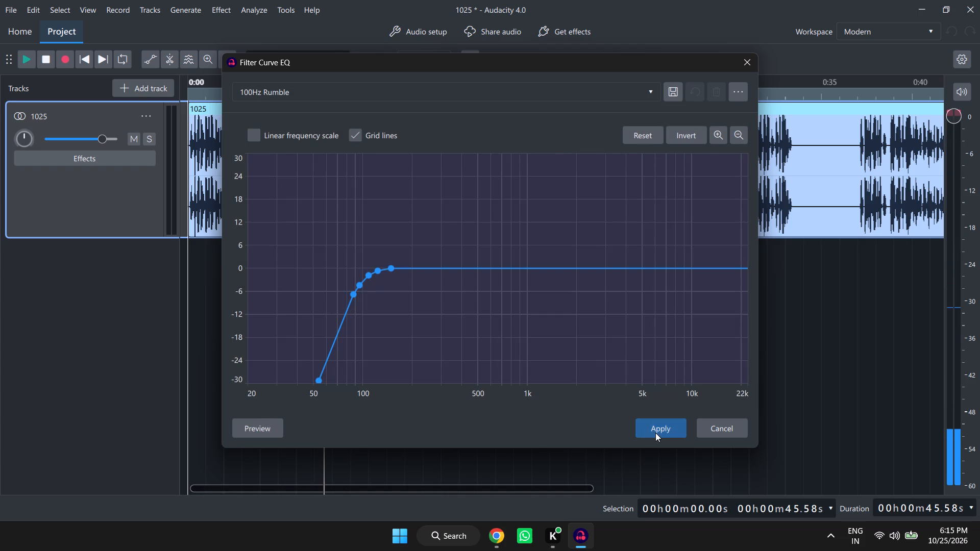
left_click(655, 433)
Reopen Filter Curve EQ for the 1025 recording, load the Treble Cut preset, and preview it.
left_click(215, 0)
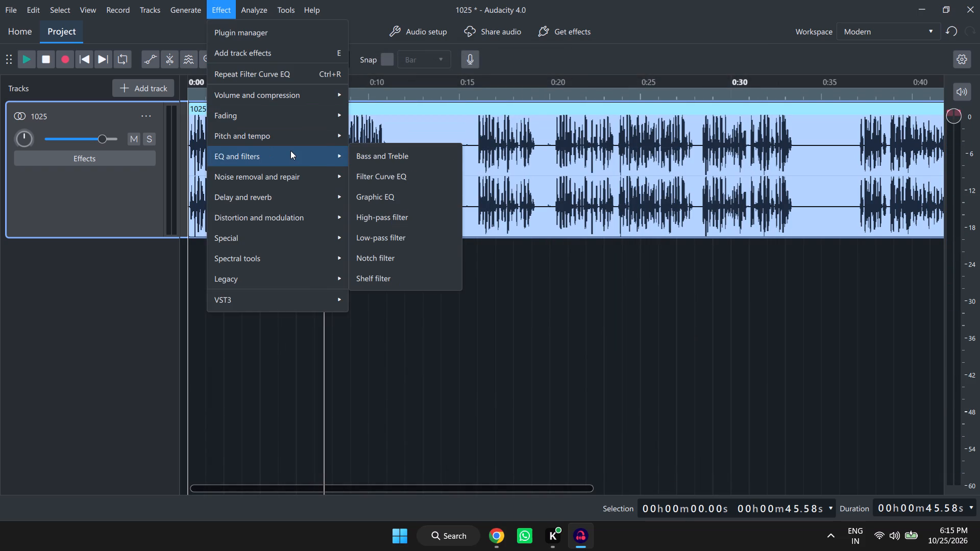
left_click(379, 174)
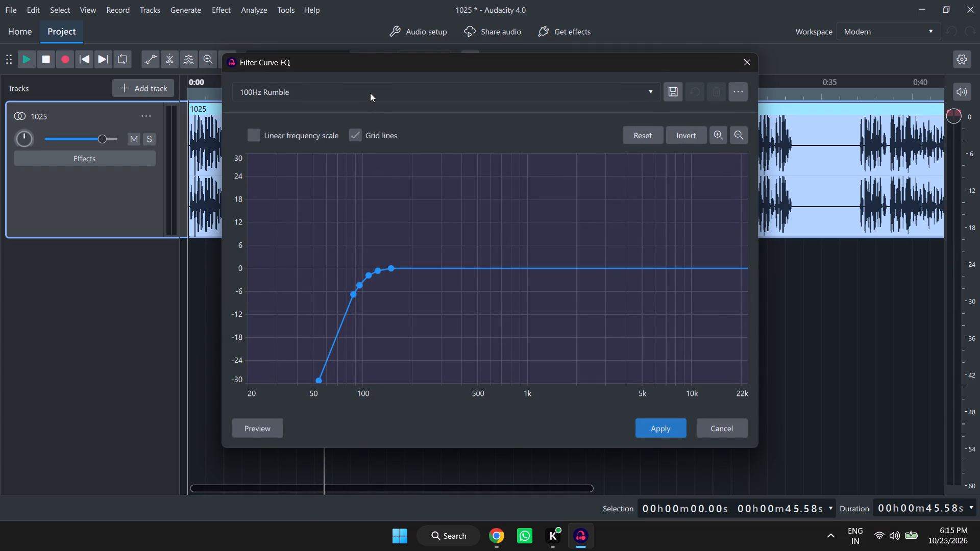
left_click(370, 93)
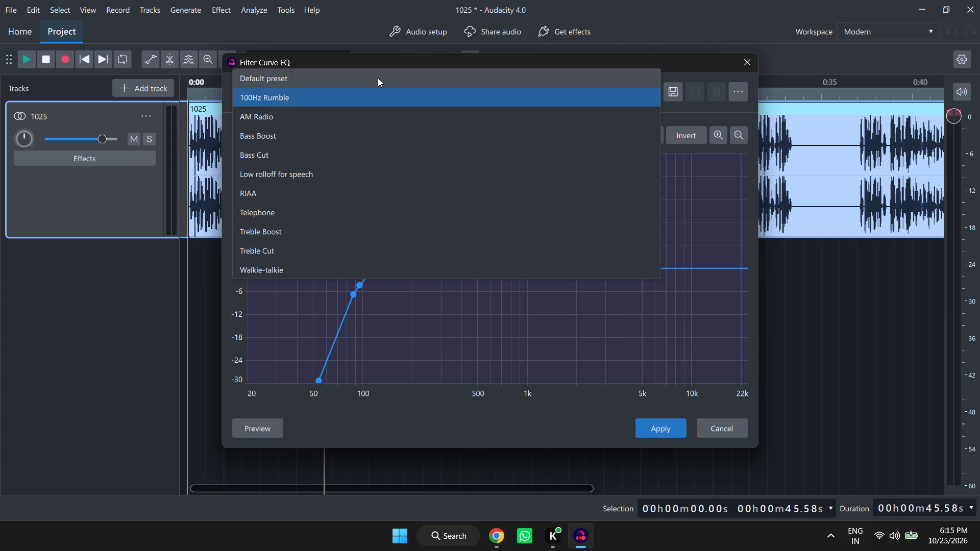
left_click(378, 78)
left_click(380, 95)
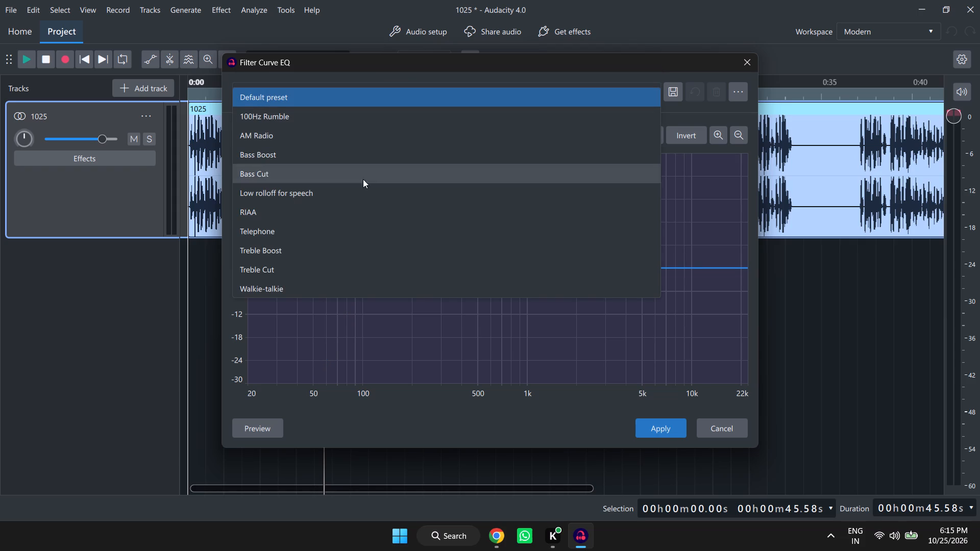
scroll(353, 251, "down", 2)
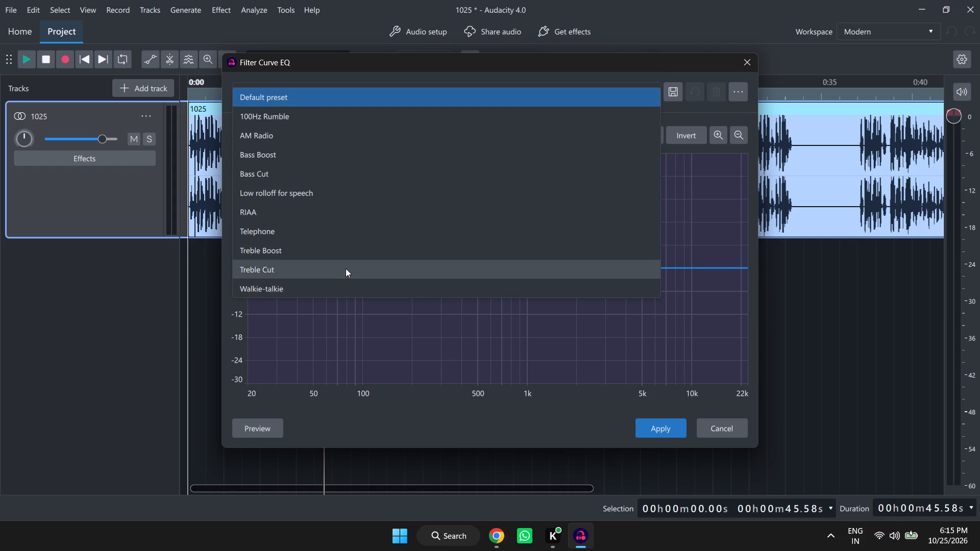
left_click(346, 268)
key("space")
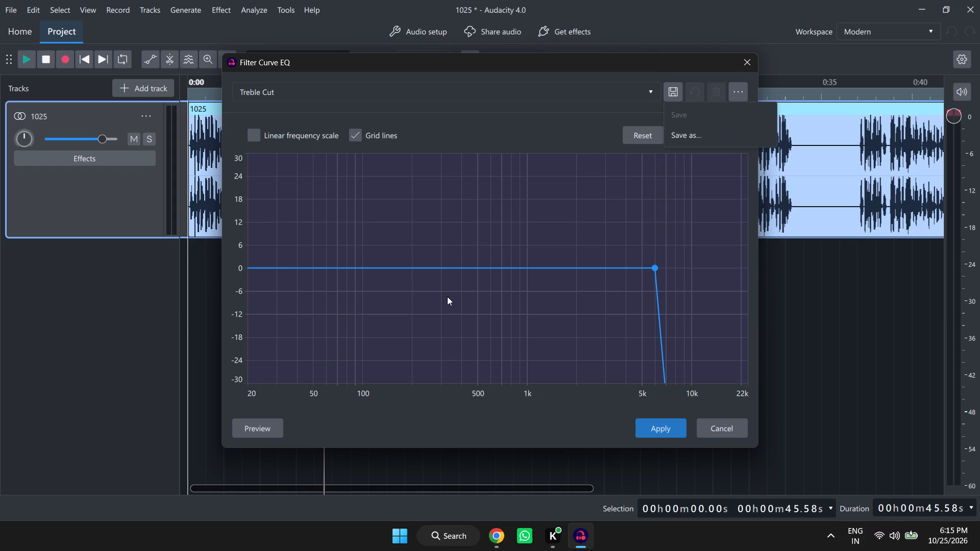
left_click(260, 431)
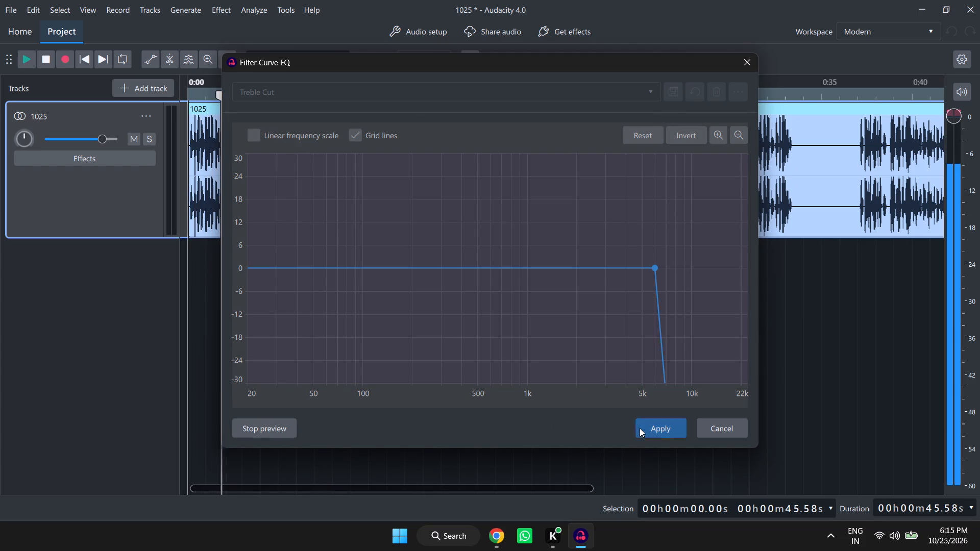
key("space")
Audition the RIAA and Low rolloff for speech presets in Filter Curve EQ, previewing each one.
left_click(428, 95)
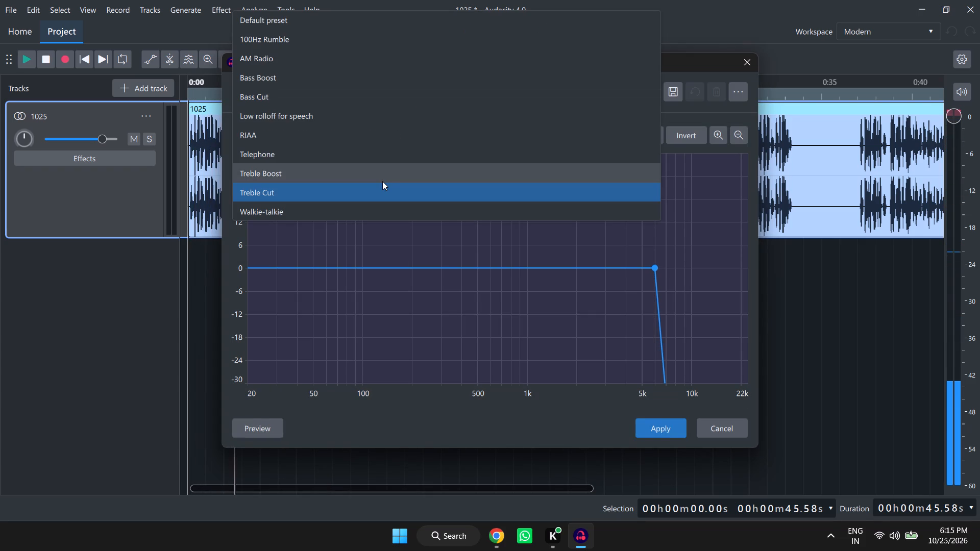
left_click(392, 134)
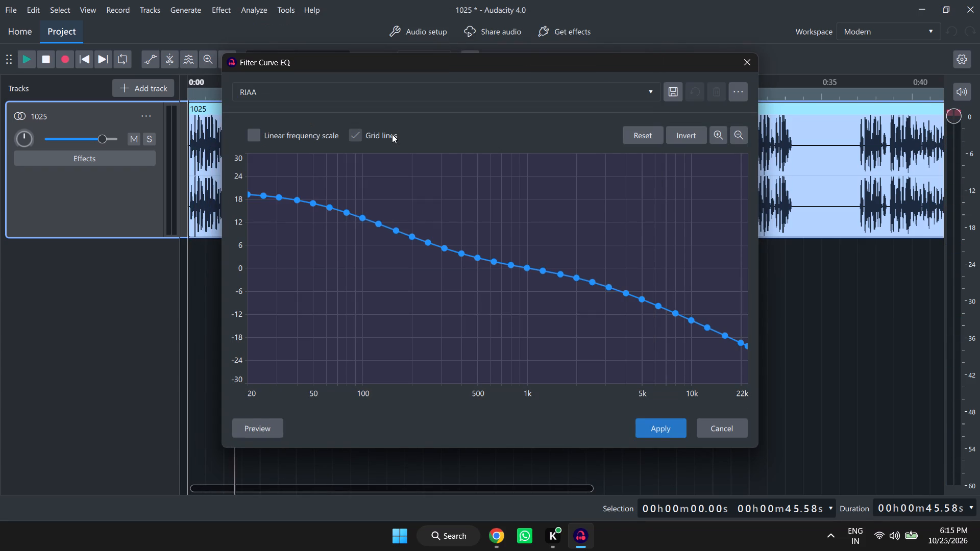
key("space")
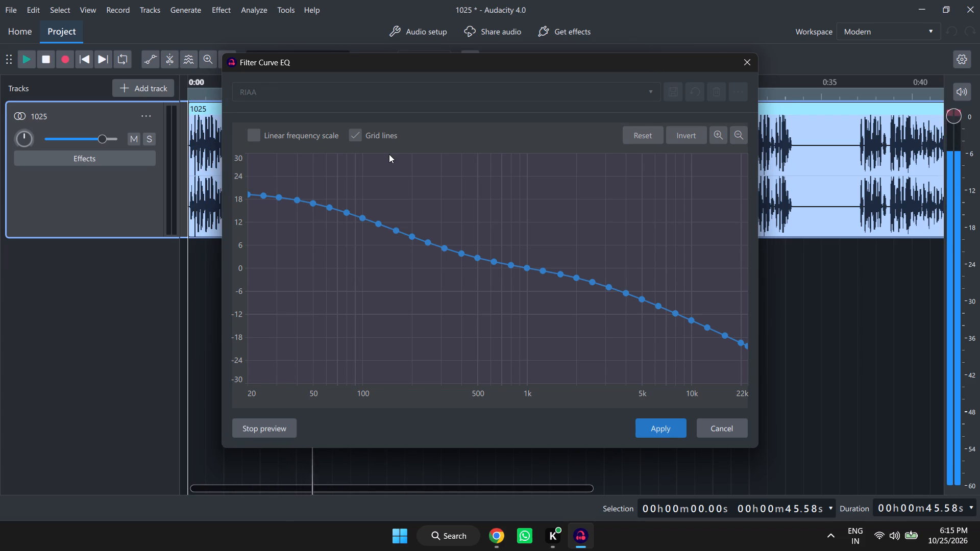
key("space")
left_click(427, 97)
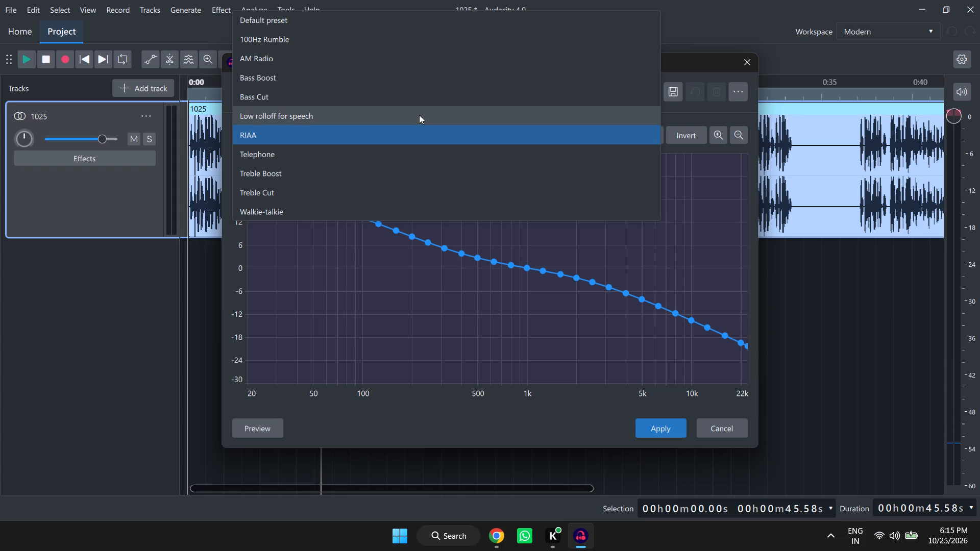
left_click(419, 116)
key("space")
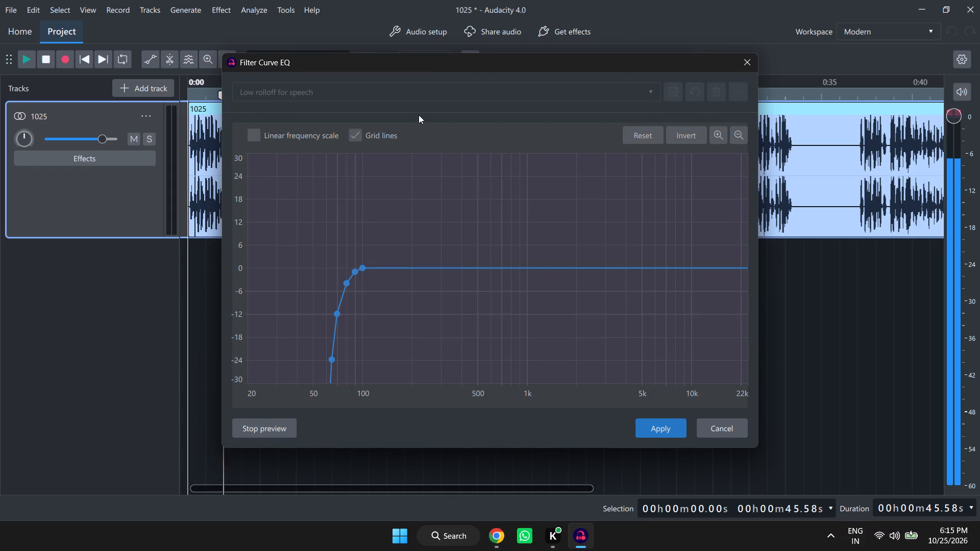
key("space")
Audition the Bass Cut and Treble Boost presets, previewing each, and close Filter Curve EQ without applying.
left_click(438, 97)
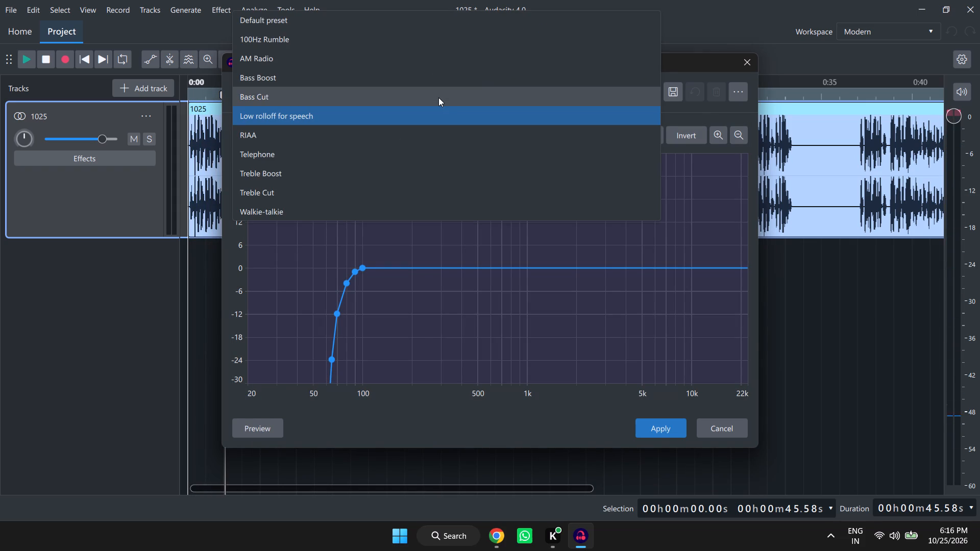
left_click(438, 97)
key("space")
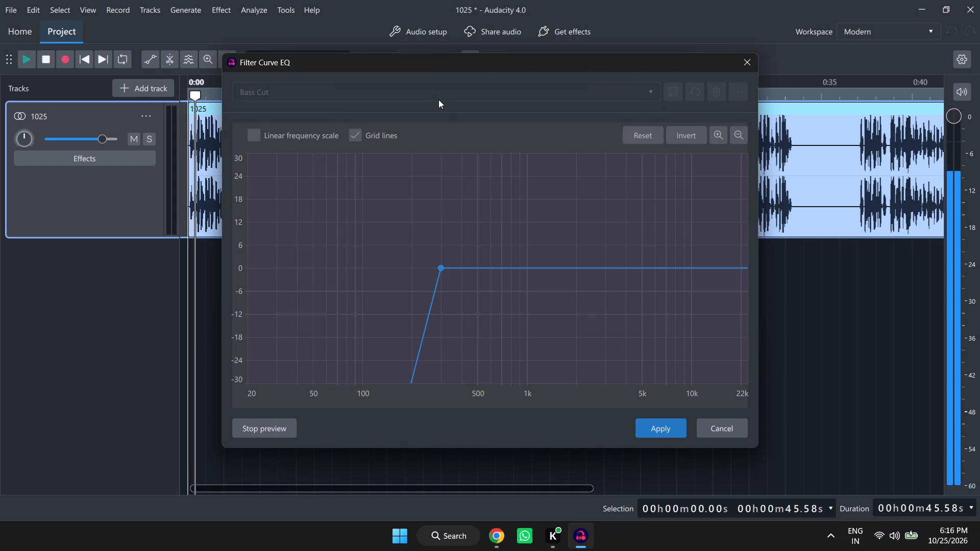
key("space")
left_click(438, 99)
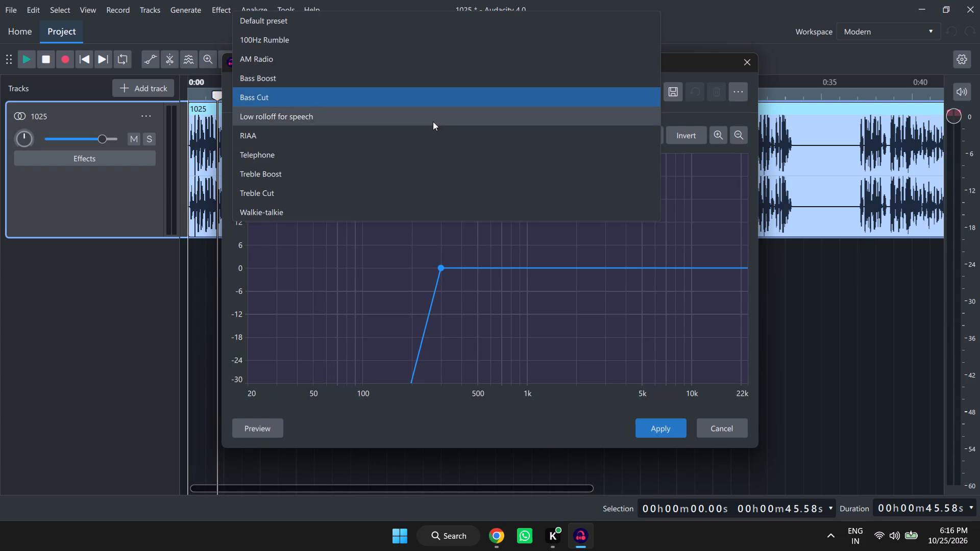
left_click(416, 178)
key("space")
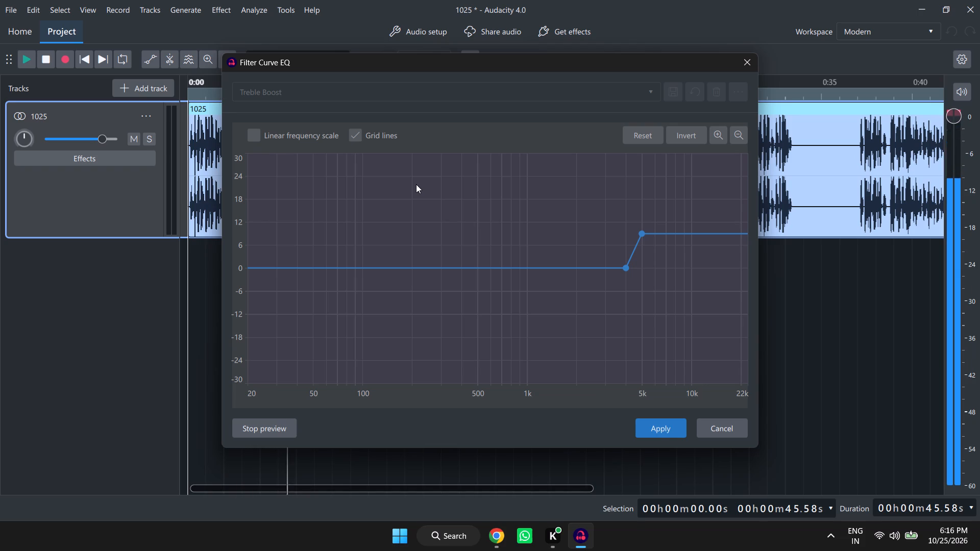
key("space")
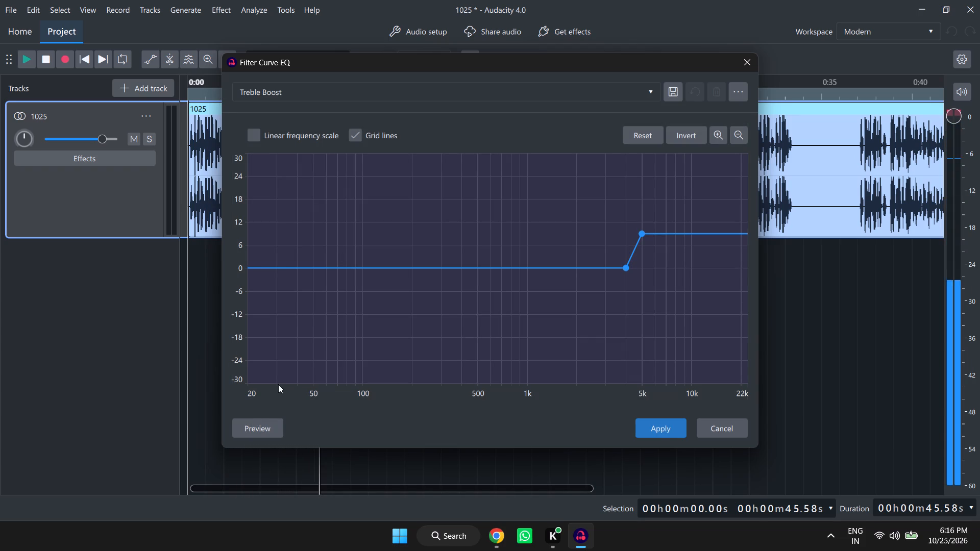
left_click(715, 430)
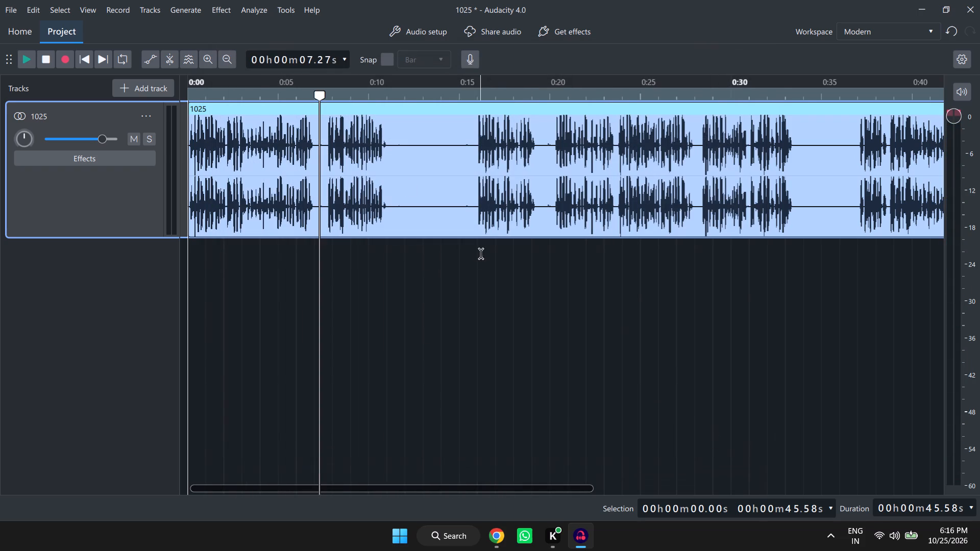
Open the Compressor effect for the 1025 recording, load the Podcast/Radio preset, and preview it.
left_click(227, 15)
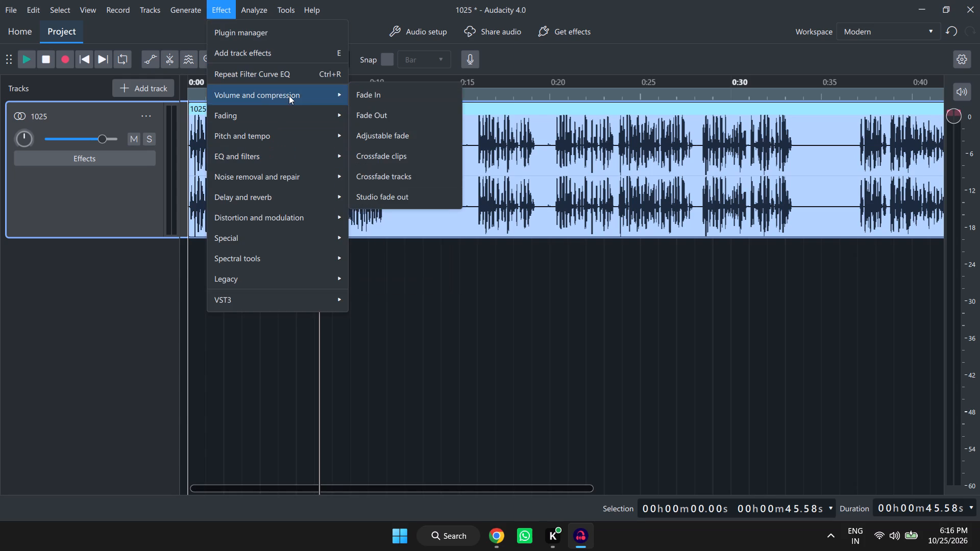
left_click(423, 117)
left_click(340, 157)
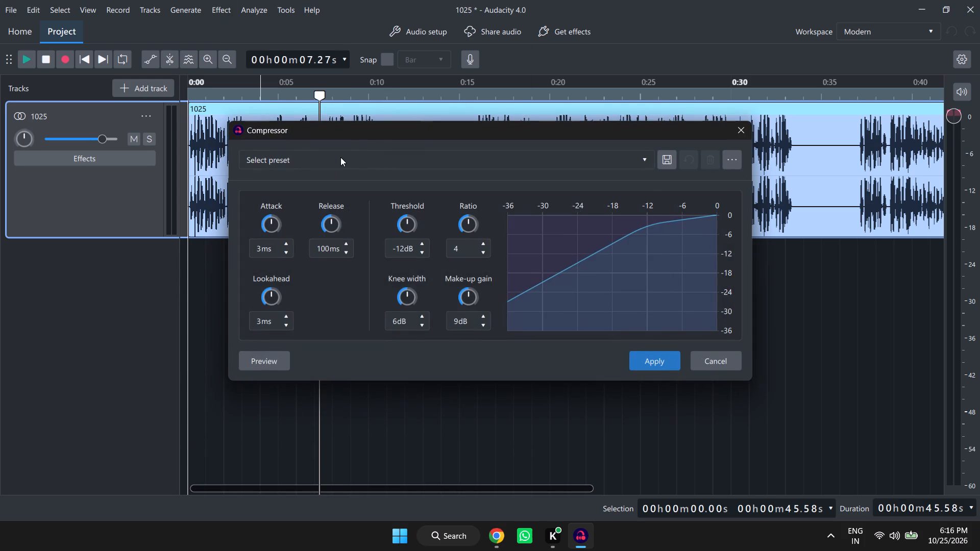
scroll(354, 230, "down", 1)
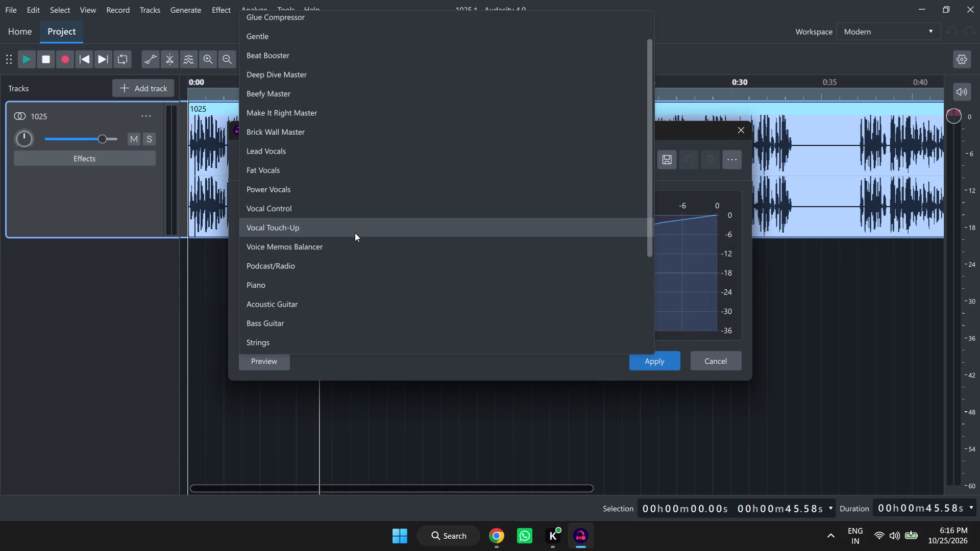
left_click(355, 253)
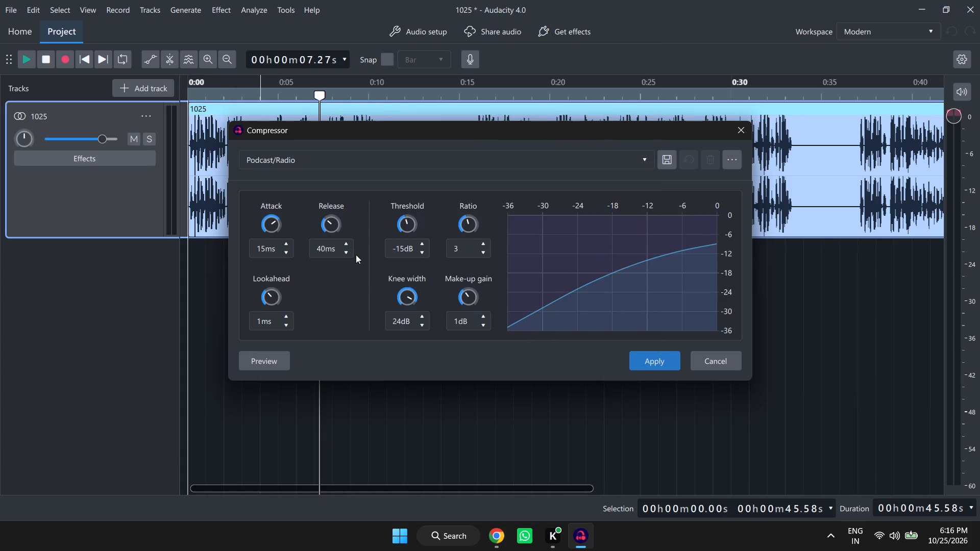
key("space")
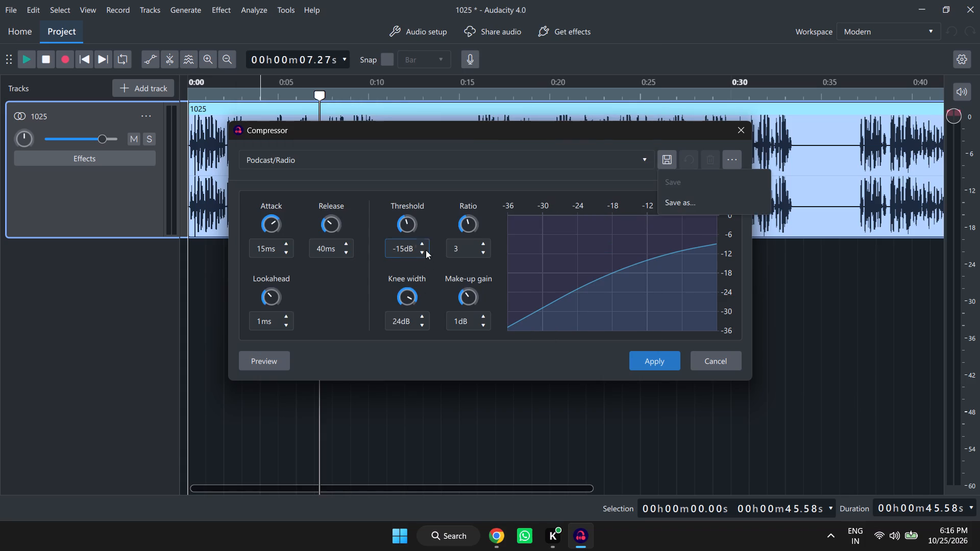
left_click(423, 184)
left_click(263, 360)
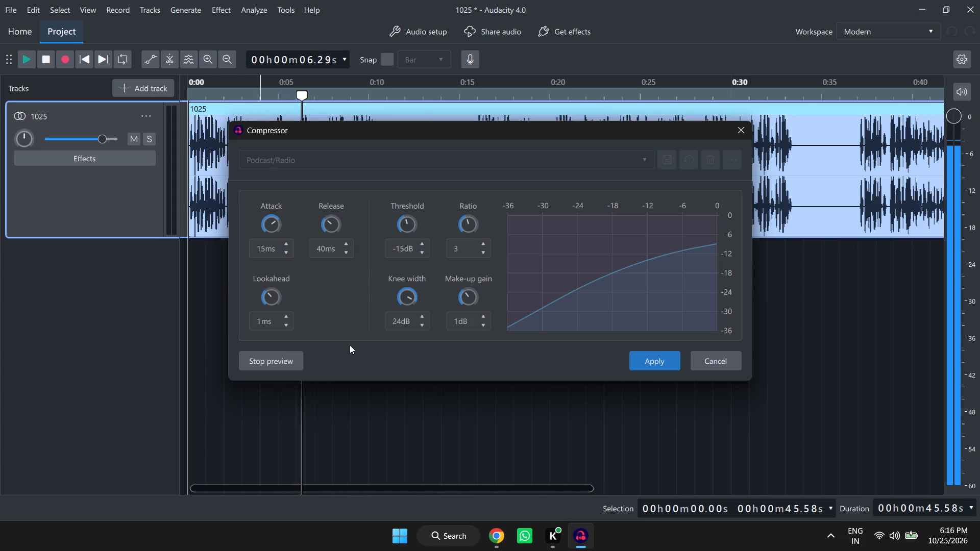
left_click(266, 361)
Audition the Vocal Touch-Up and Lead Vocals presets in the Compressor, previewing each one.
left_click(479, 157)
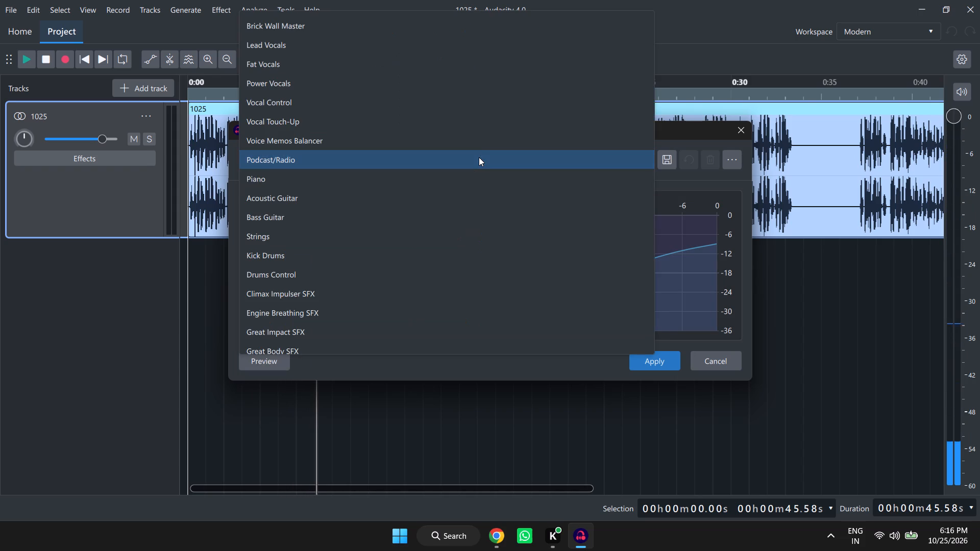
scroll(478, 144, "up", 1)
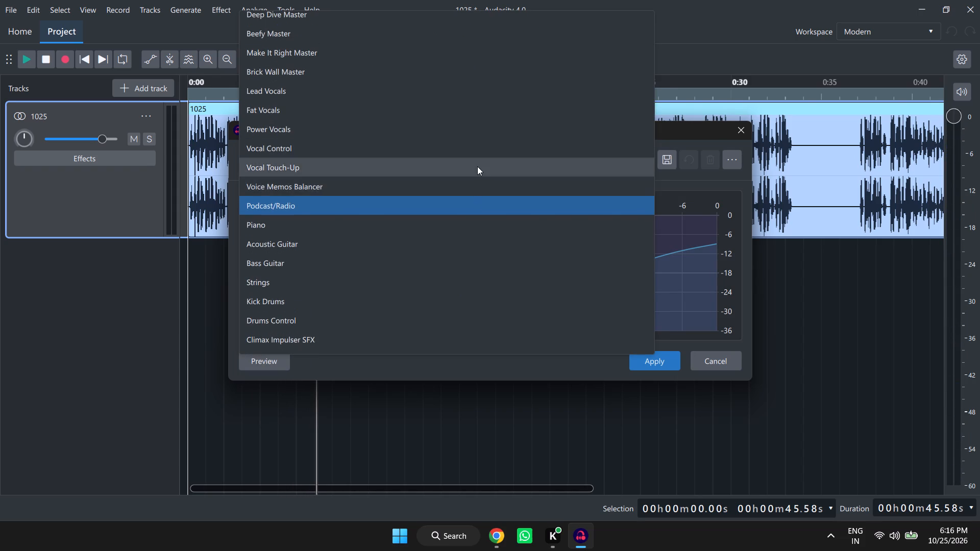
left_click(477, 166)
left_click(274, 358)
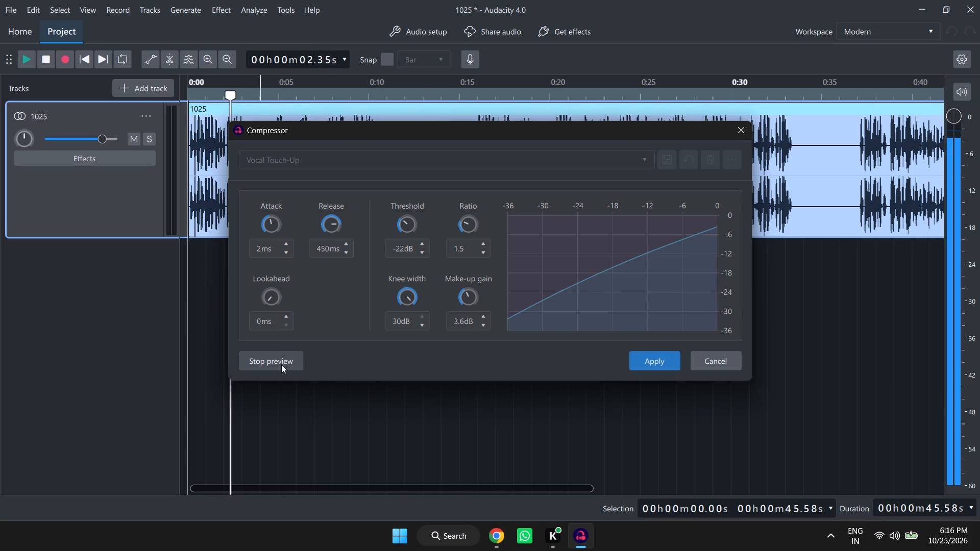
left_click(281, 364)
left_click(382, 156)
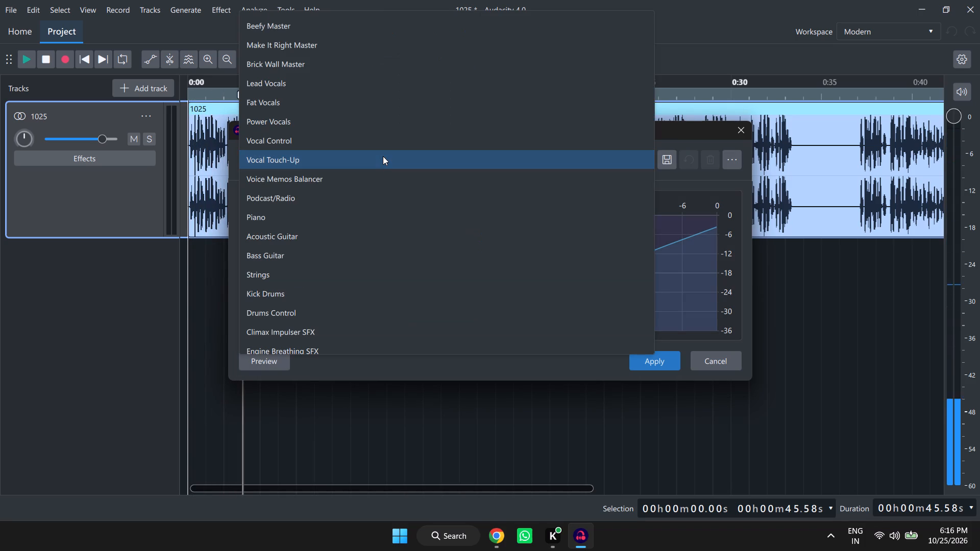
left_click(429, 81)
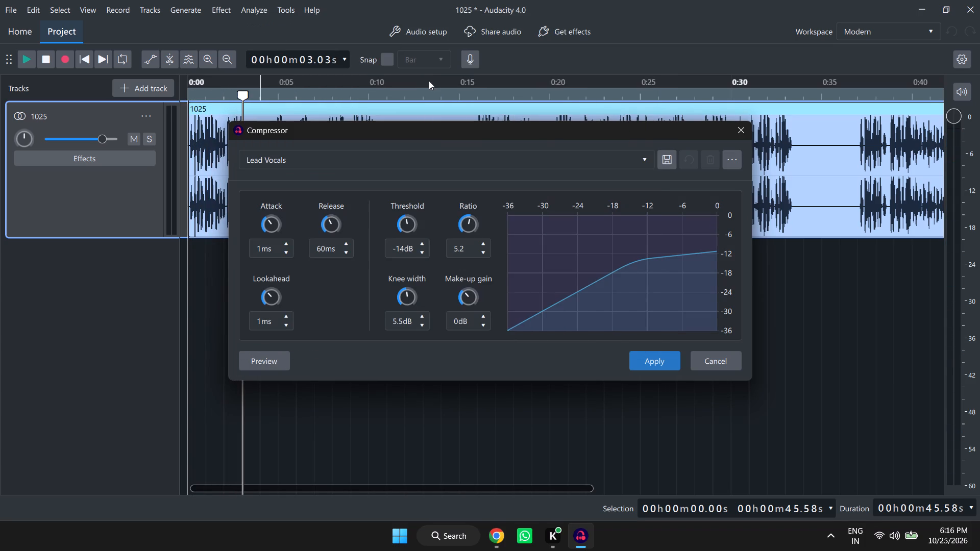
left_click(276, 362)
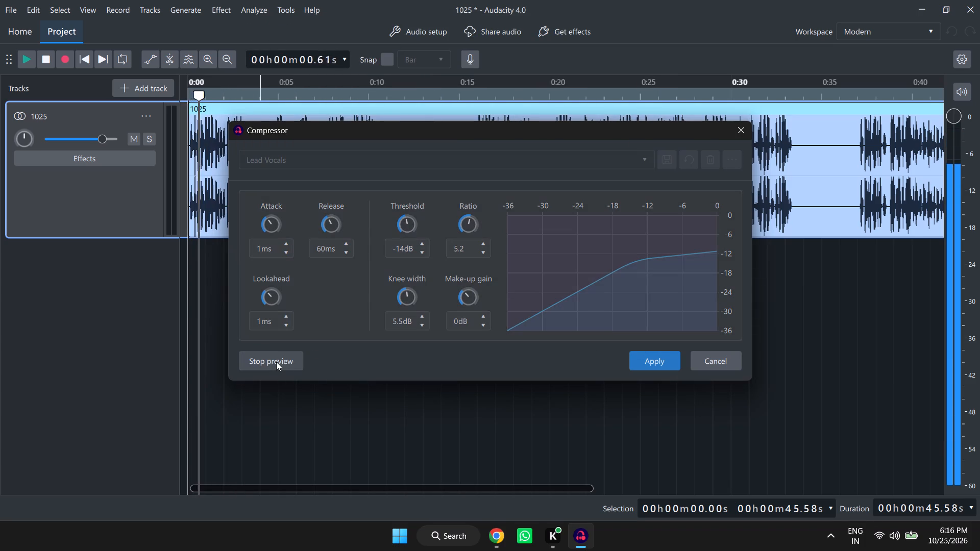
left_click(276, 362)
Reload the Podcast/Radio preset in the Compressor, preview it, and apply it to the 1025 recording.
left_click(413, 154)
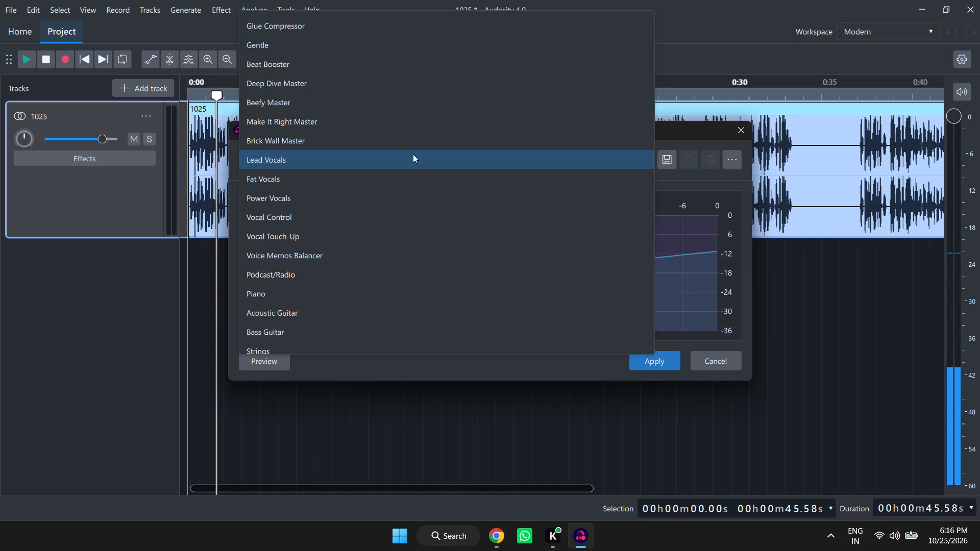
scroll(421, 256, "down", 1)
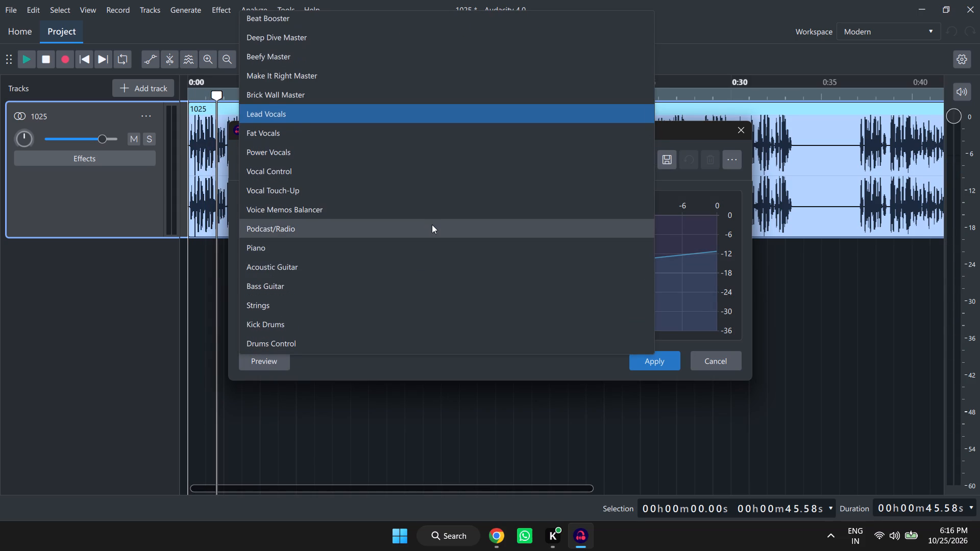
left_click(432, 224)
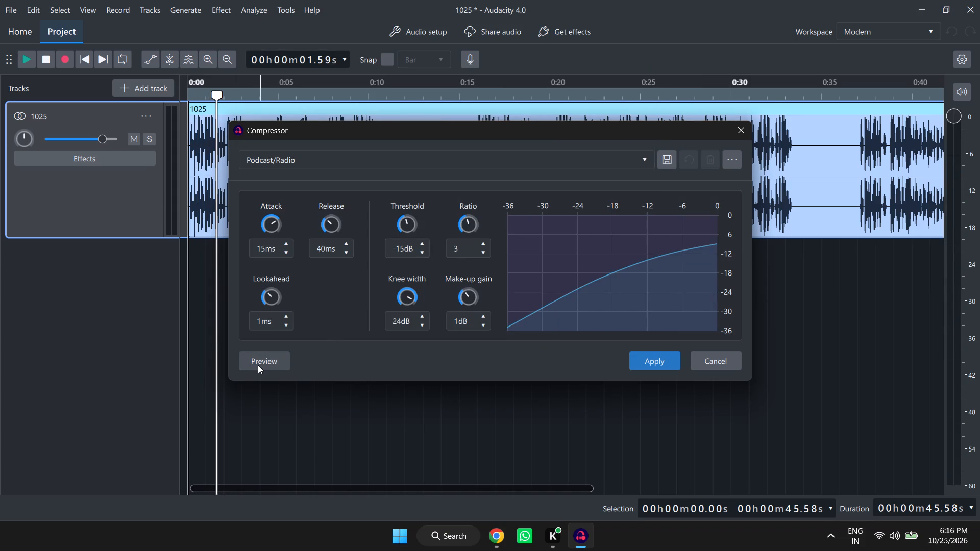
left_click(258, 365)
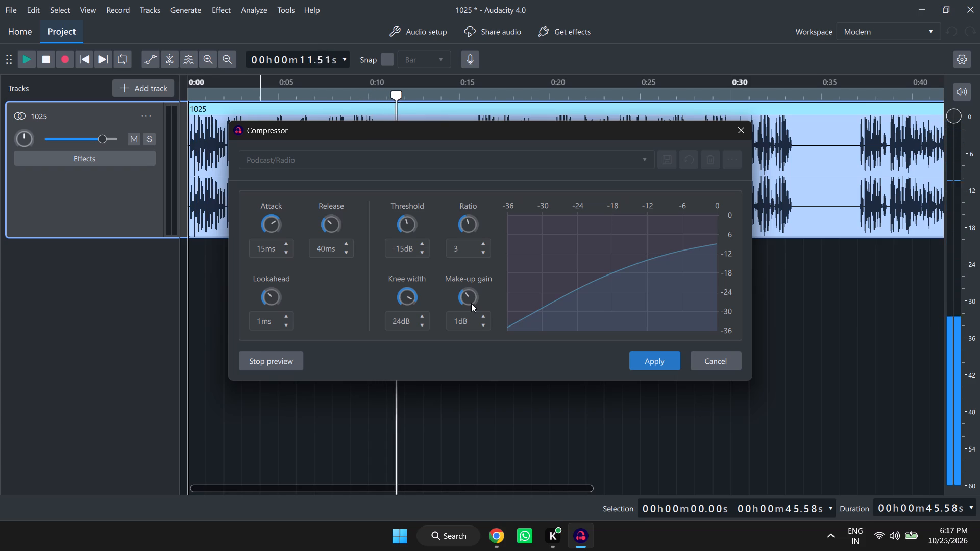
left_click(639, 360)
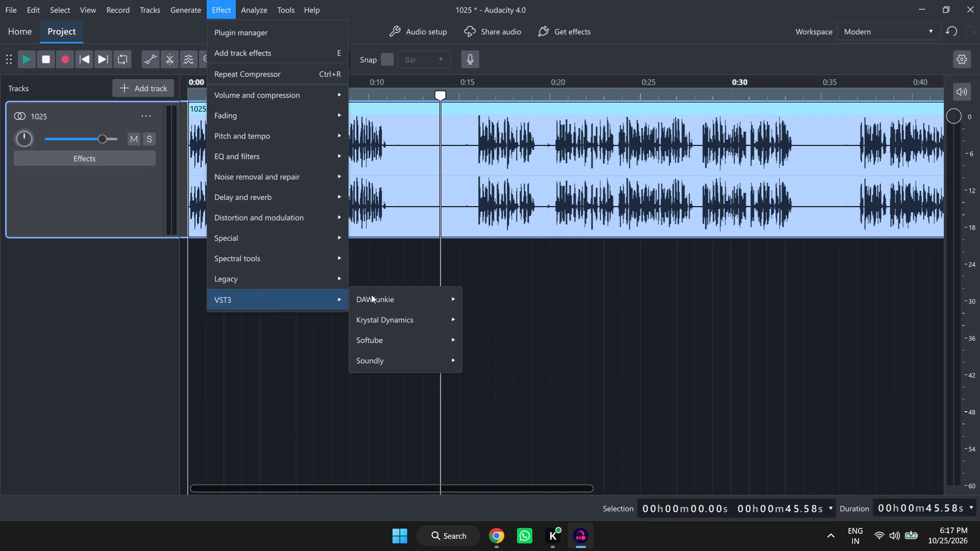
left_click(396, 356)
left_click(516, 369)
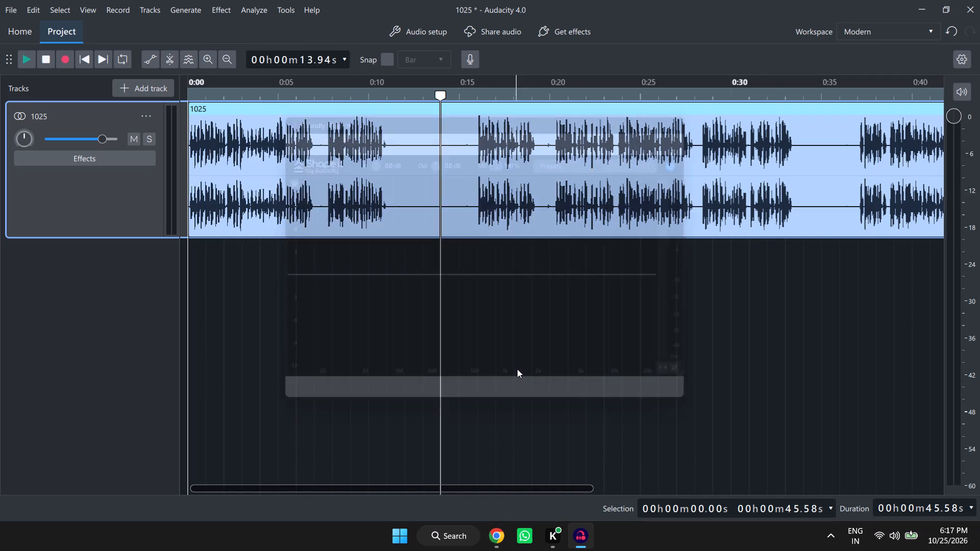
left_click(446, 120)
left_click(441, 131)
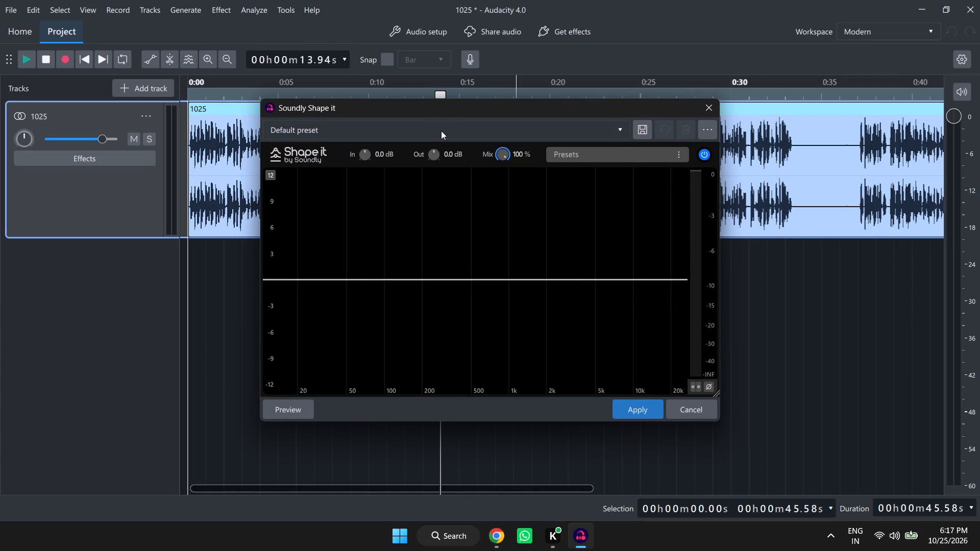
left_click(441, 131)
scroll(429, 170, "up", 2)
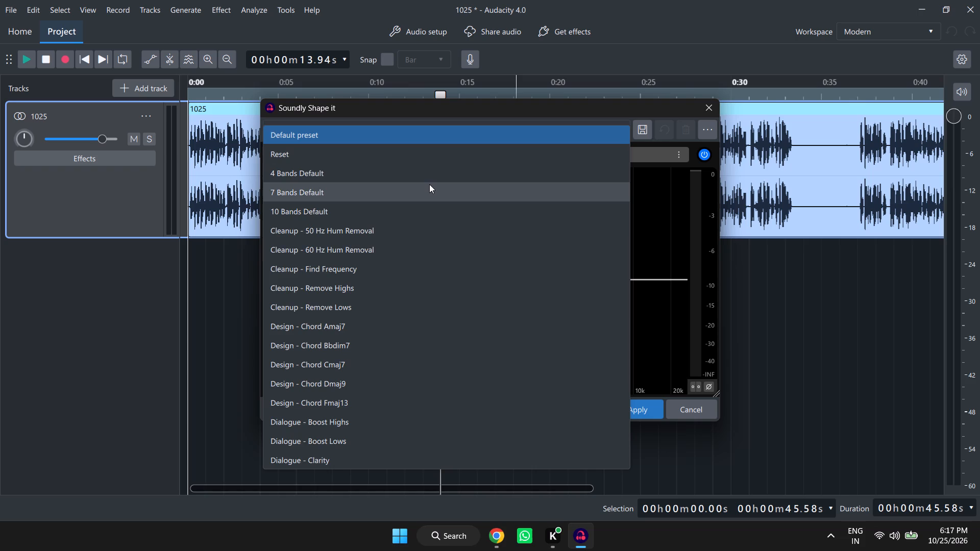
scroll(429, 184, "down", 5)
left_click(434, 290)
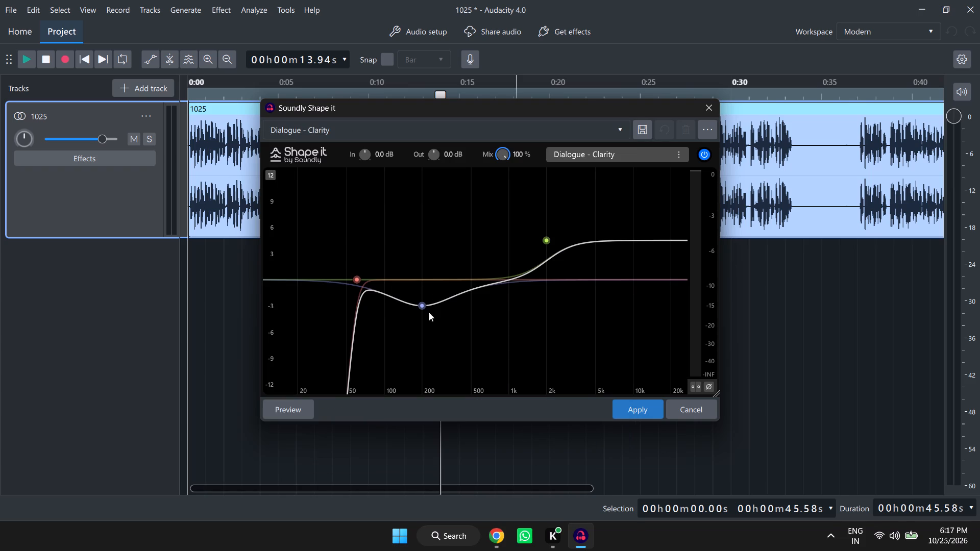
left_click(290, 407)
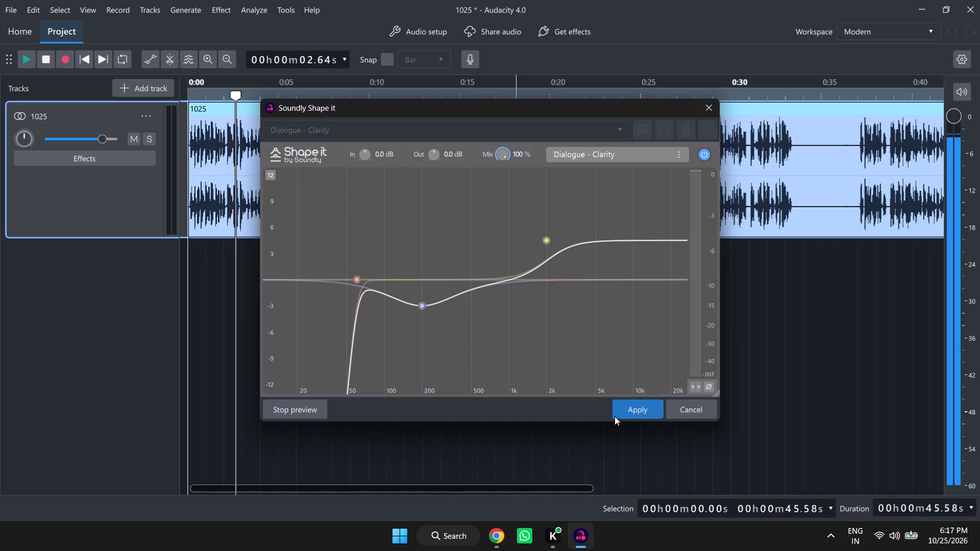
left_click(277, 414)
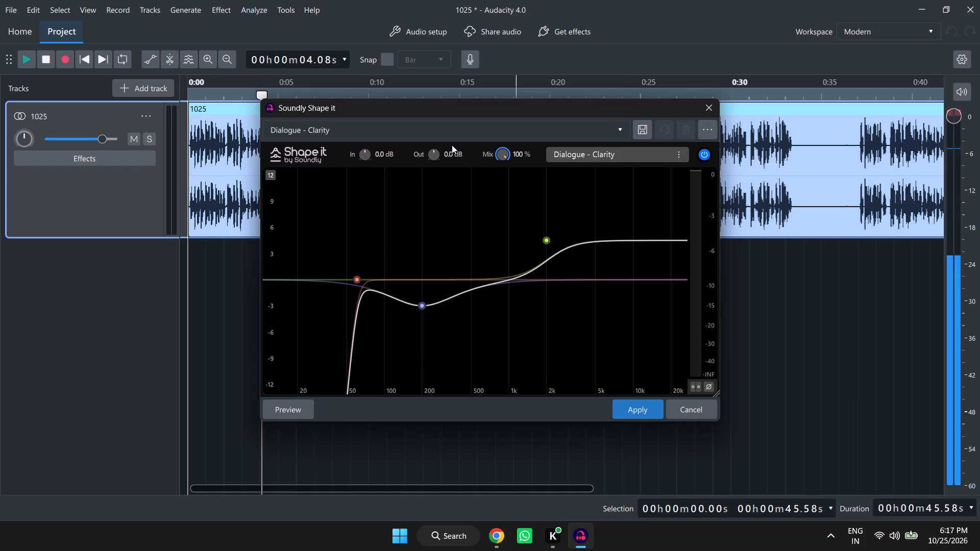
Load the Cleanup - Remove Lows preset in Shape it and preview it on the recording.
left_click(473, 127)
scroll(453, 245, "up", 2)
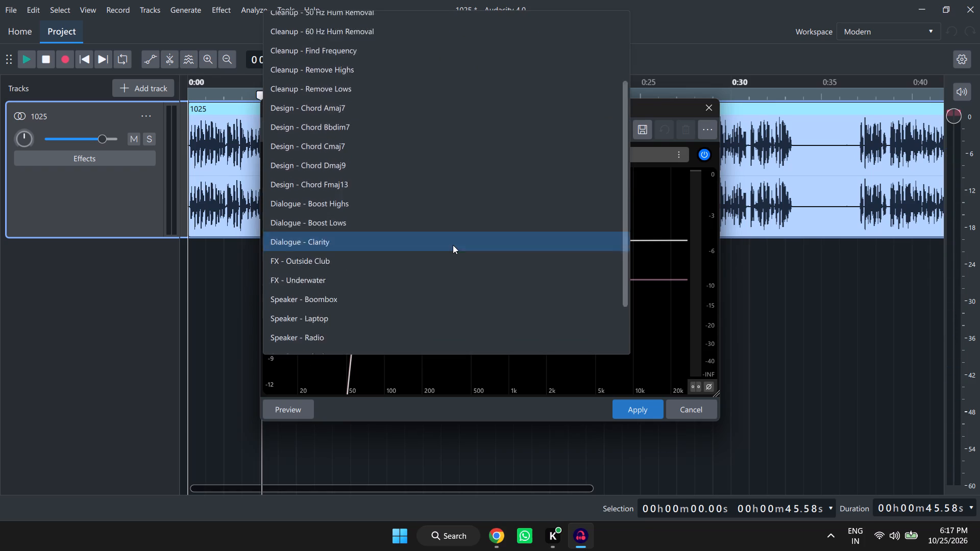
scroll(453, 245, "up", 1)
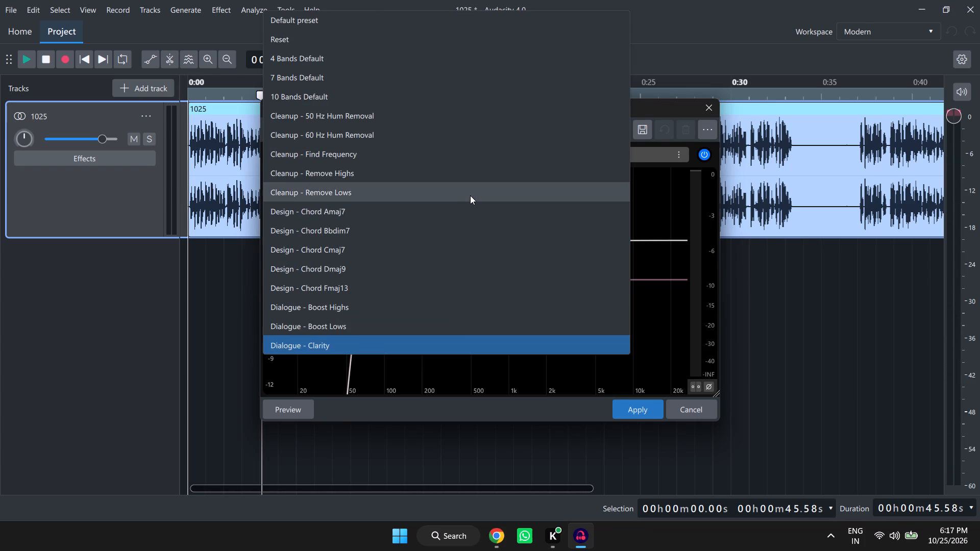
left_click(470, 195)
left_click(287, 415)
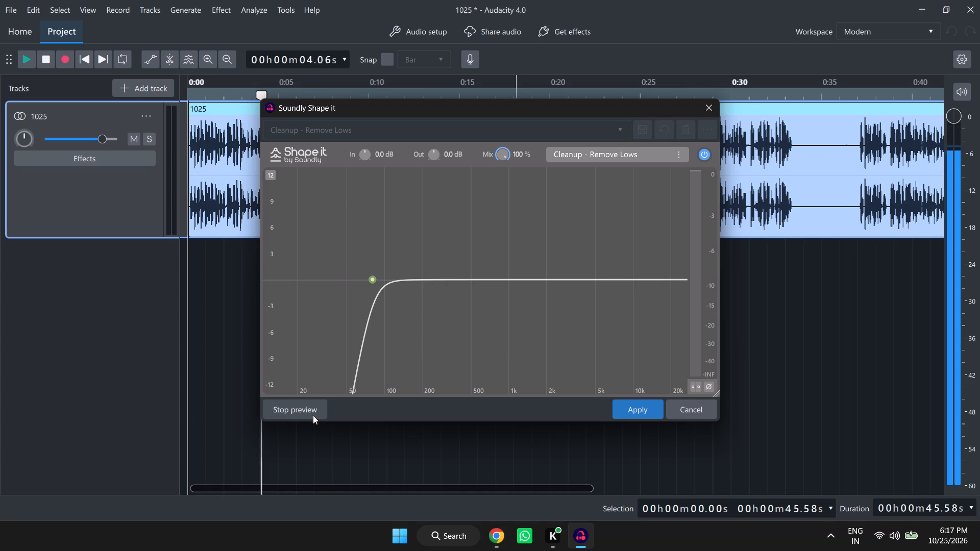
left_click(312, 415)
Look through the other Shape it presets for a voice option and close the effect without applying.
left_click(493, 133)
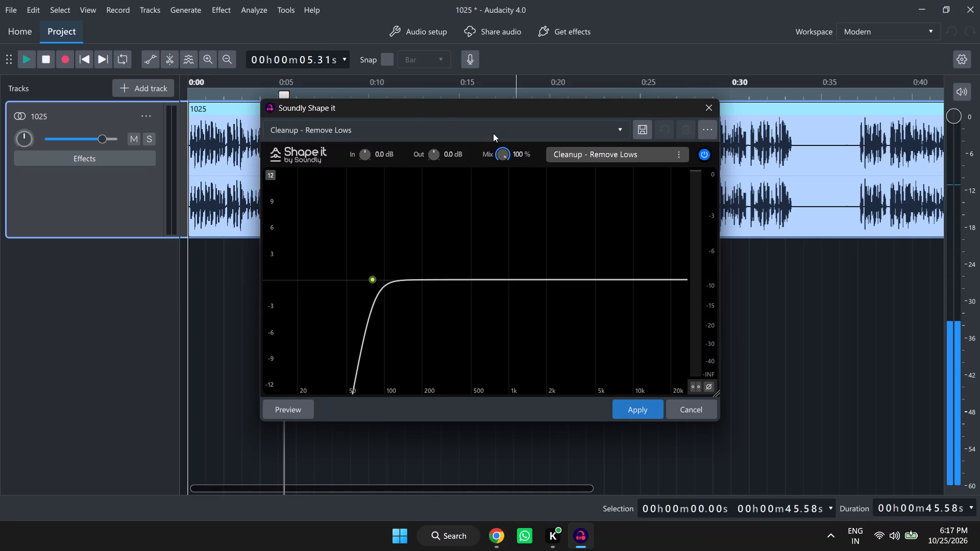
scroll(459, 196, "up", 6)
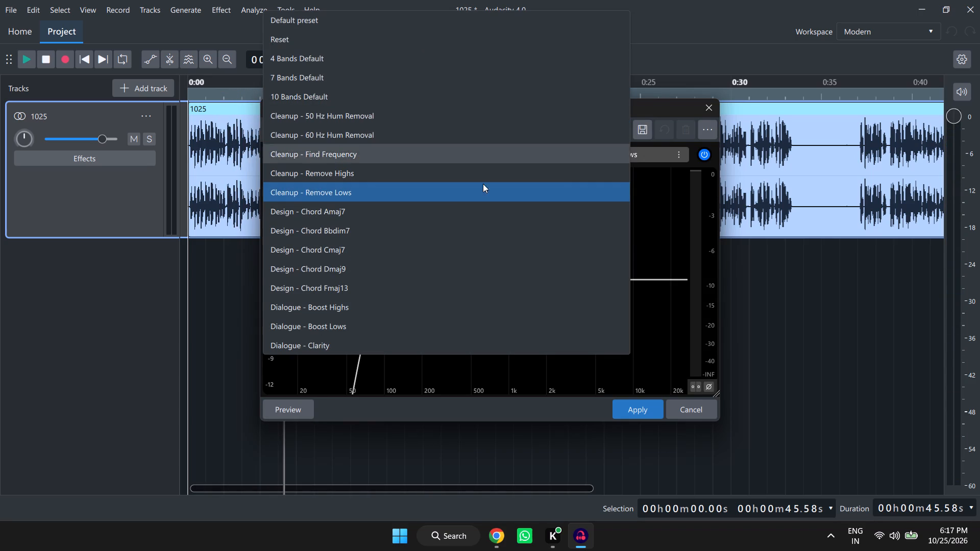
scroll(489, 265, "down", 2)
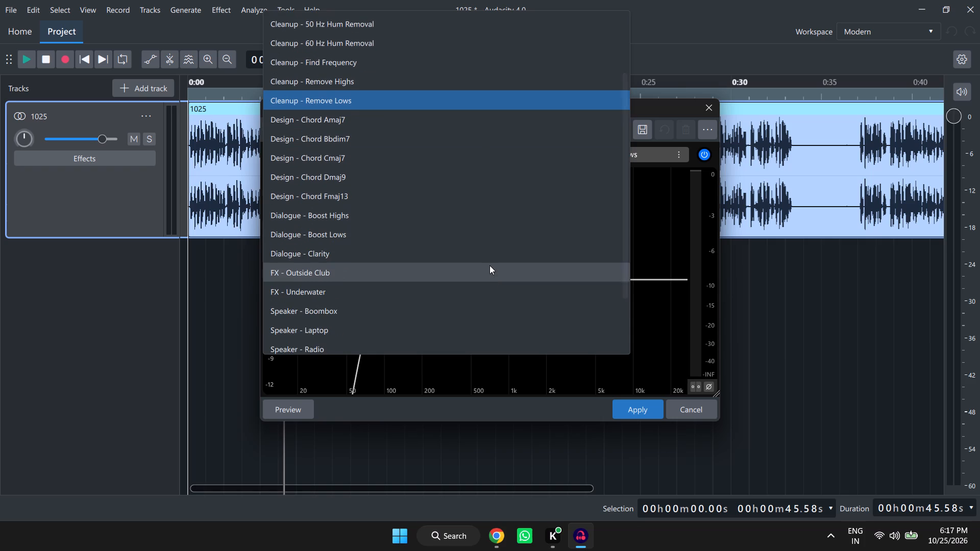
scroll(489, 265, "down", 2)
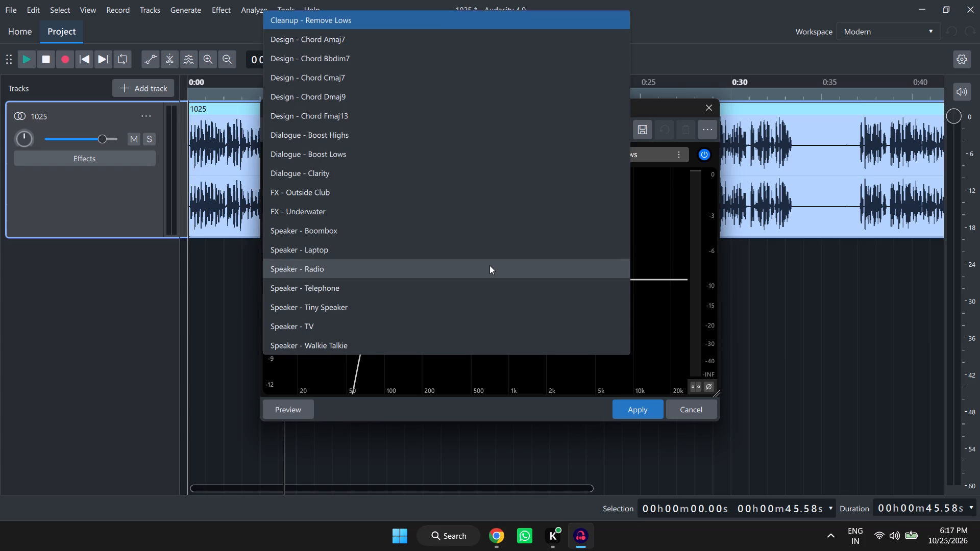
scroll(489, 265, "down", 2)
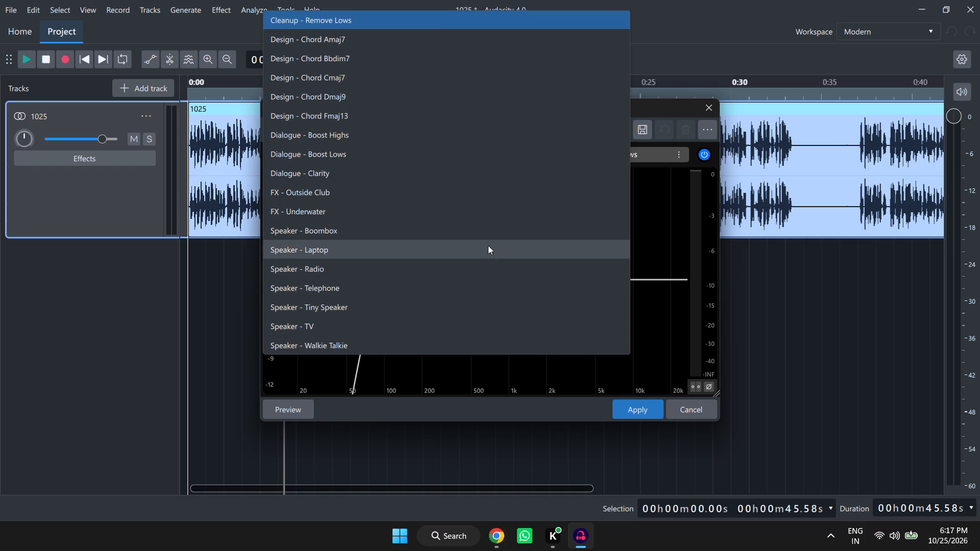
scroll(488, 245, "up", 3)
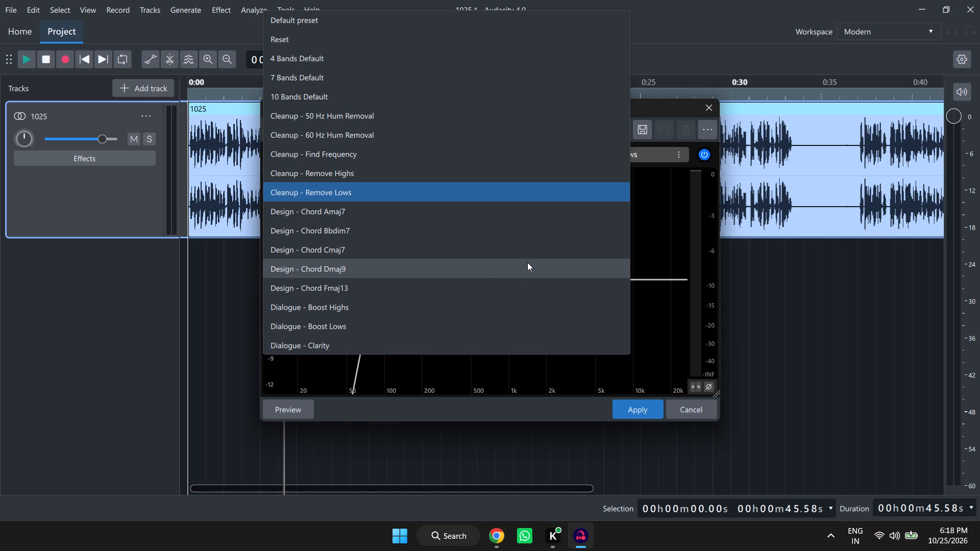
scroll(527, 262, "up", 2)
scroll(527, 262, "down", 3)
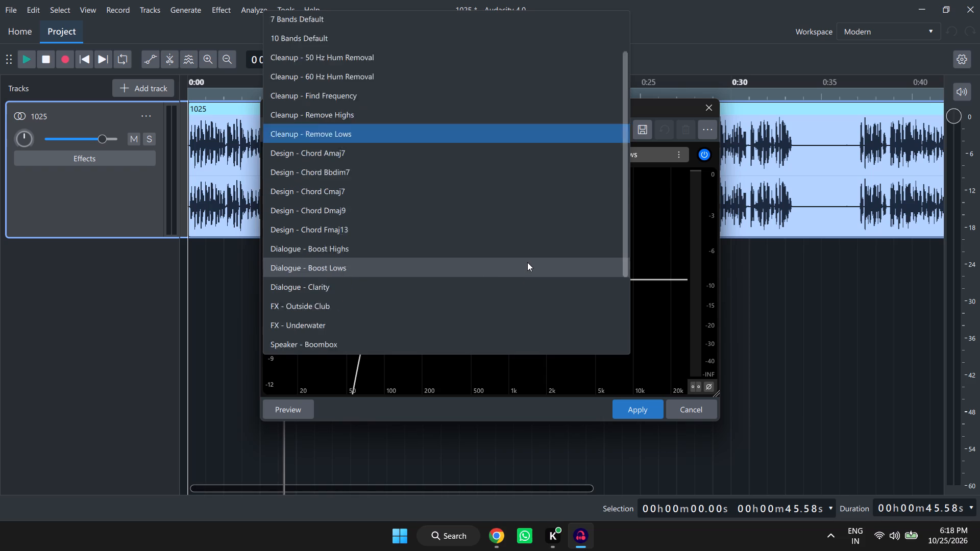
scroll(527, 262, "down", 2)
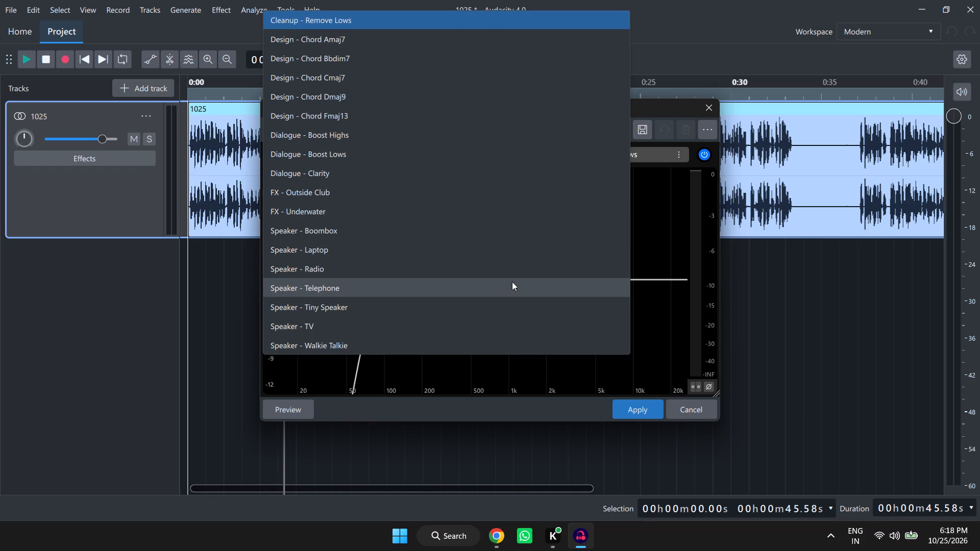
scroll(512, 282, "up", 2)
left_click(694, 419)
left_click(694, 413)
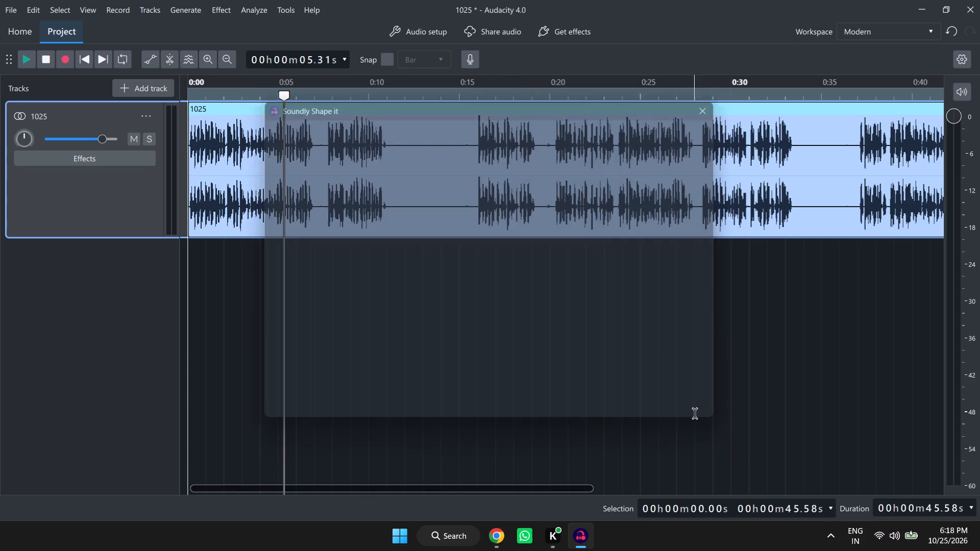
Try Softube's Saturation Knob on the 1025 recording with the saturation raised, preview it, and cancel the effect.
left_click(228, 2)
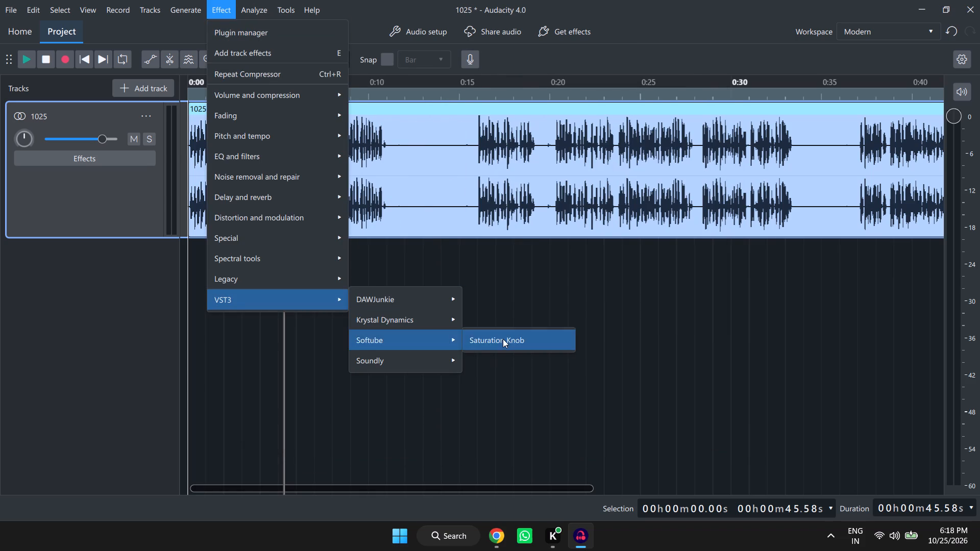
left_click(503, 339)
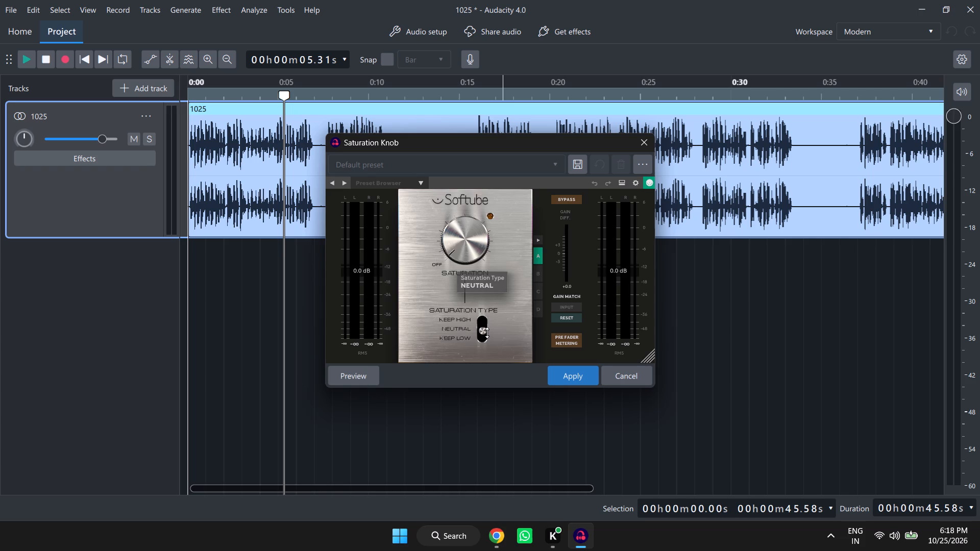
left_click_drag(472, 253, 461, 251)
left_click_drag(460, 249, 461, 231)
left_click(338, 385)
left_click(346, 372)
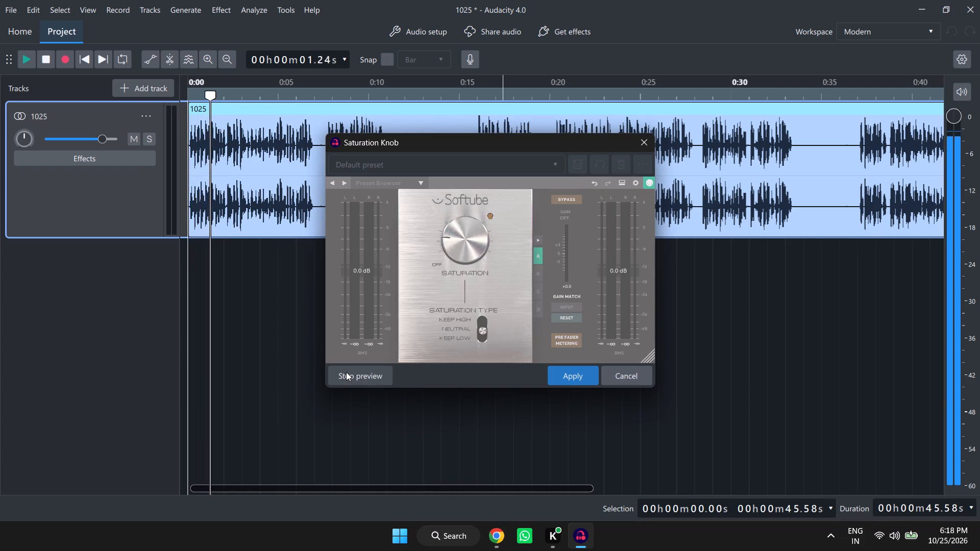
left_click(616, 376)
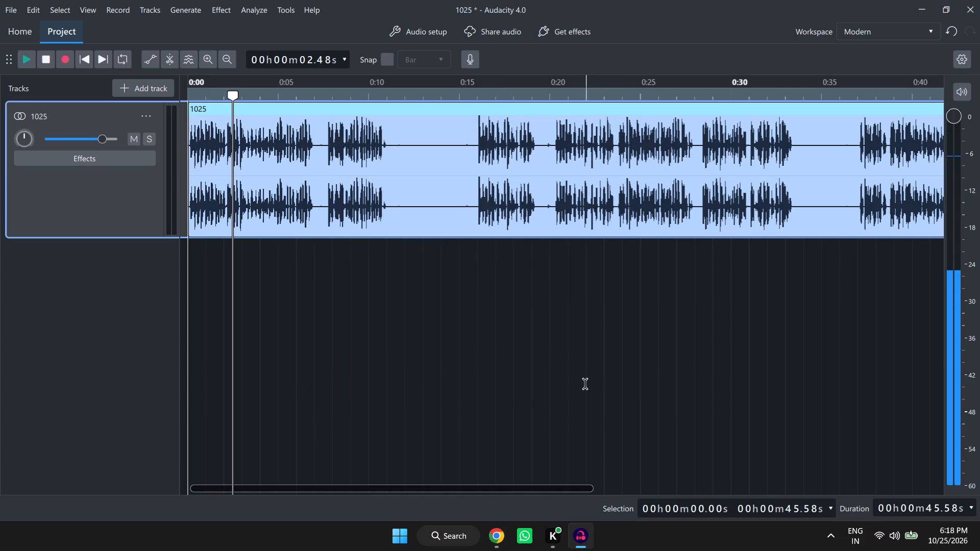
Play back the opening of the processed 1025 recording and stop.
key("space")
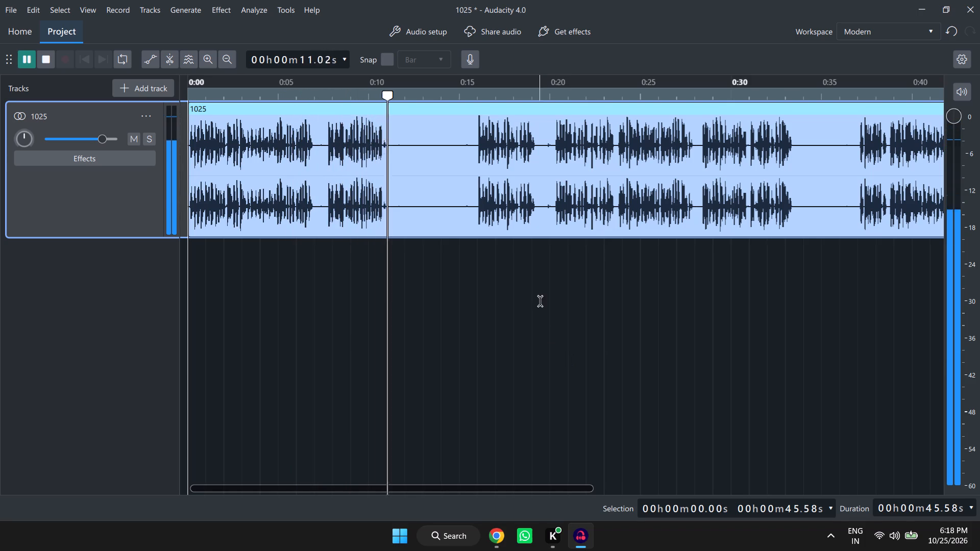
key("space")
Open the Loudness Normalization effect for the 1025 recording.
left_click(220, 0)
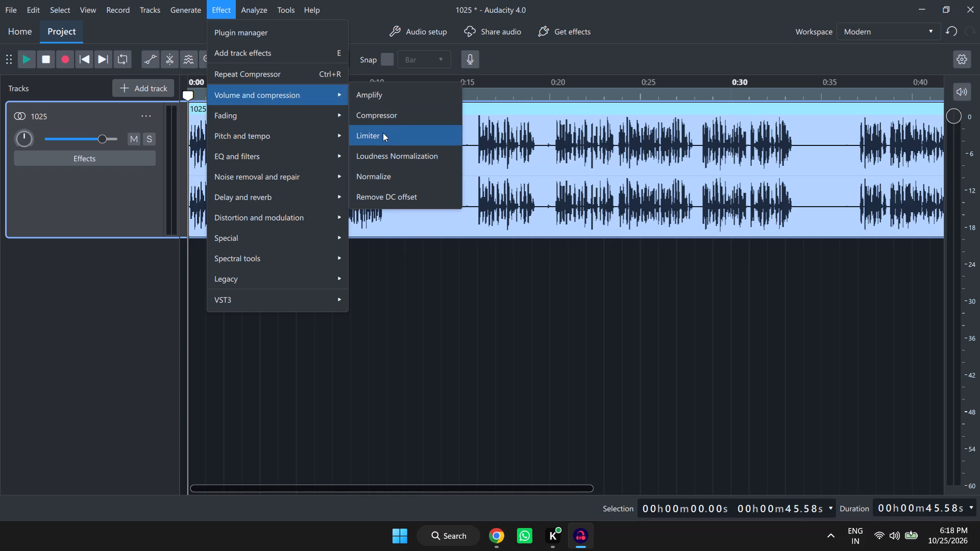
left_click(399, 156)
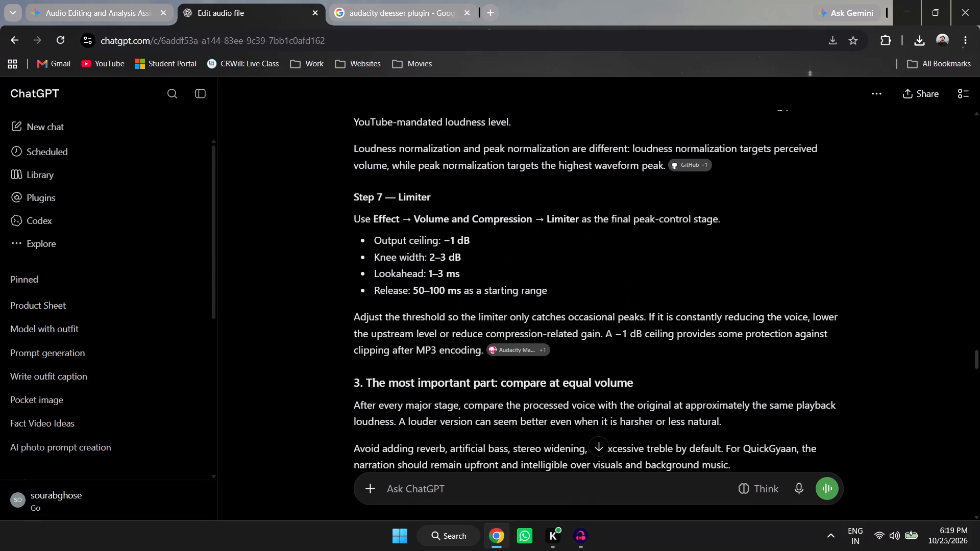
key("alt+Tab")
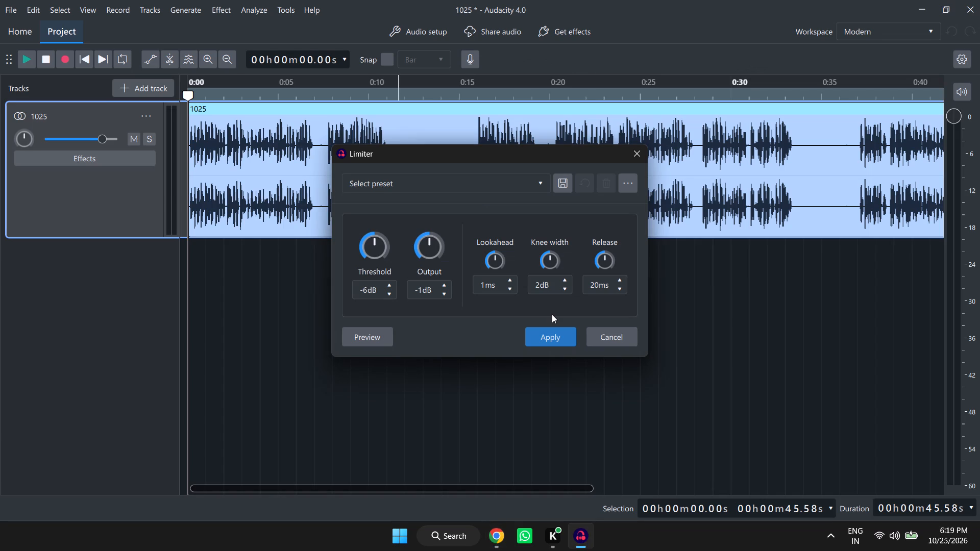
key("alt+Tab")
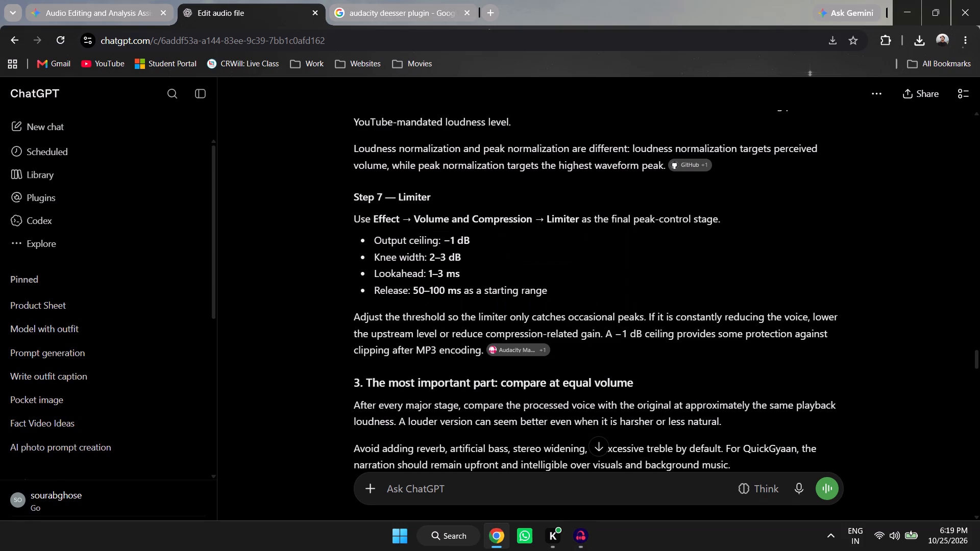
key("alt+Tab")
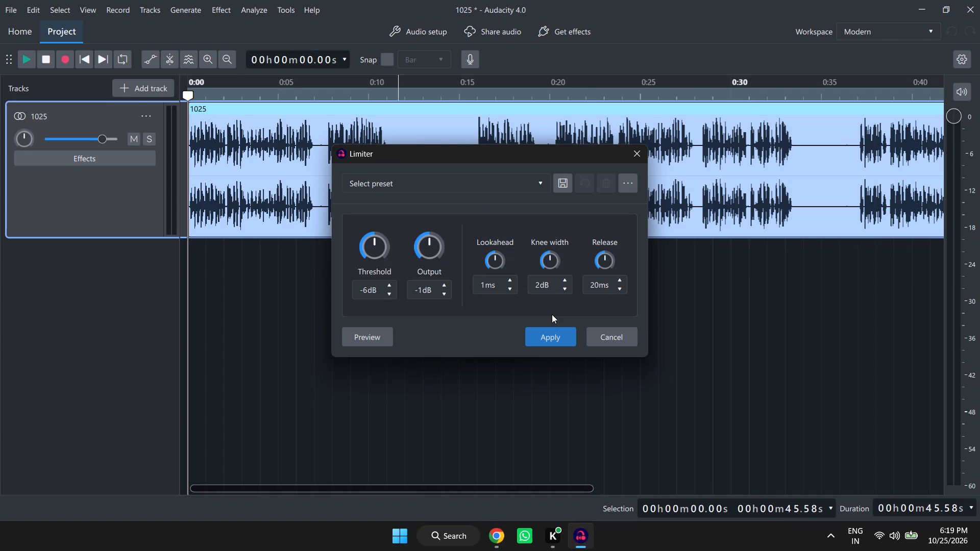
key("alt+Tab")
key("alt+Tab")
key("alt+Tab")
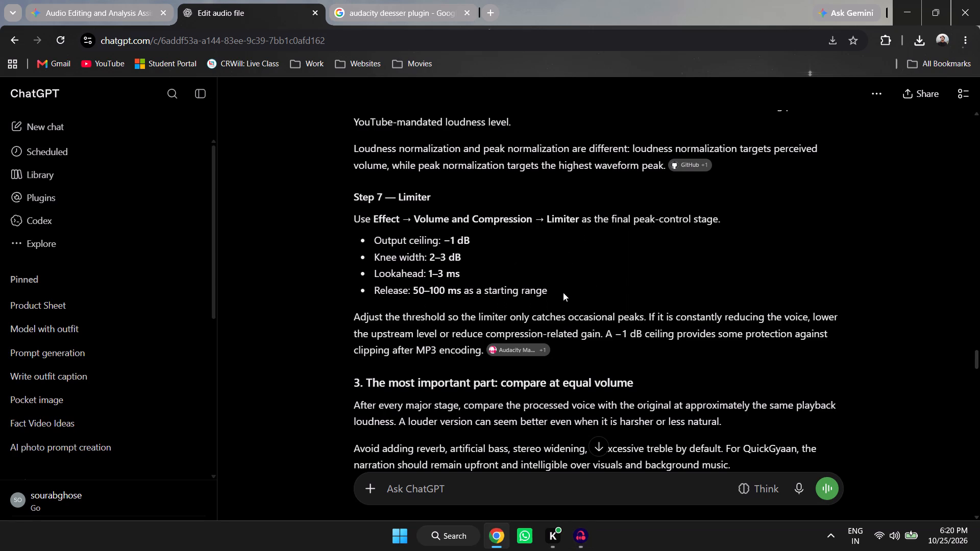
key("alt+Tab")
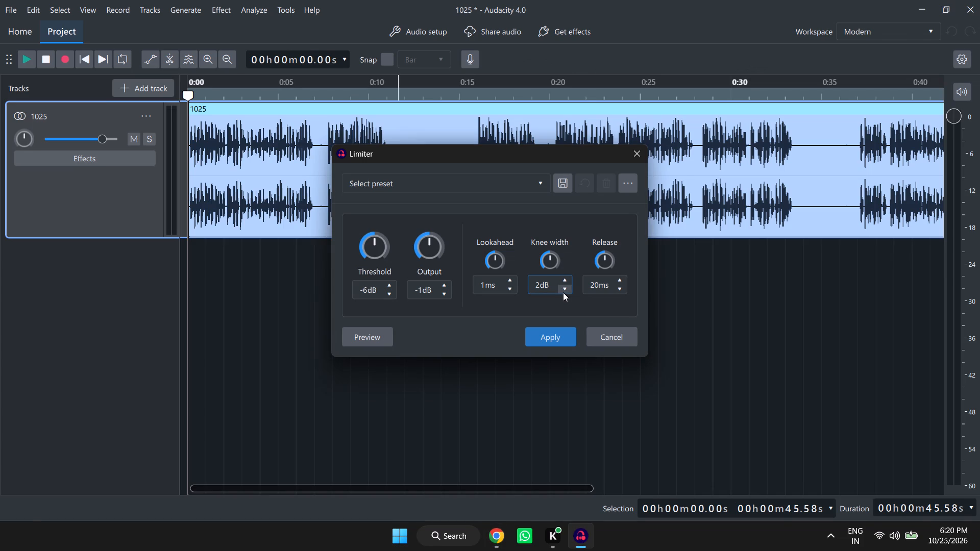
key("alt+Tab")
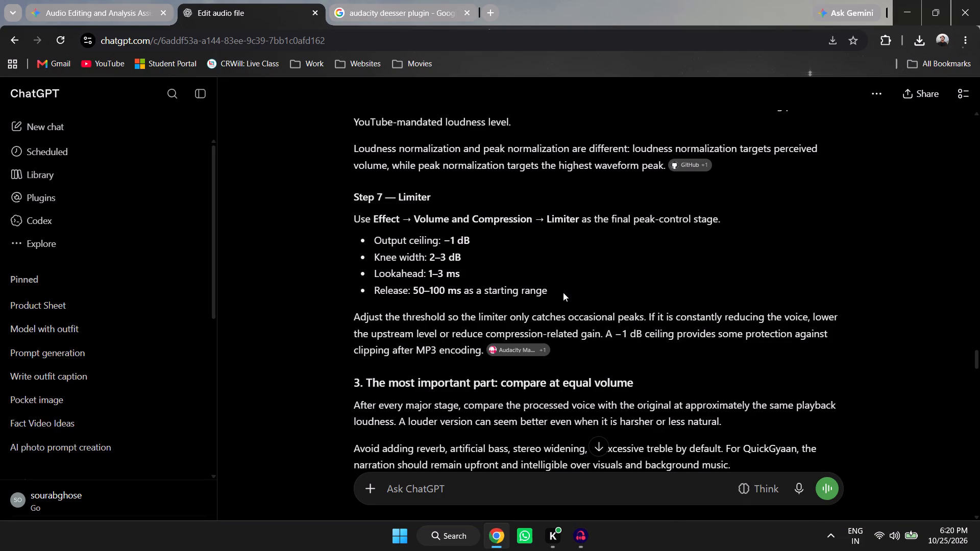
key("alt+Tab")
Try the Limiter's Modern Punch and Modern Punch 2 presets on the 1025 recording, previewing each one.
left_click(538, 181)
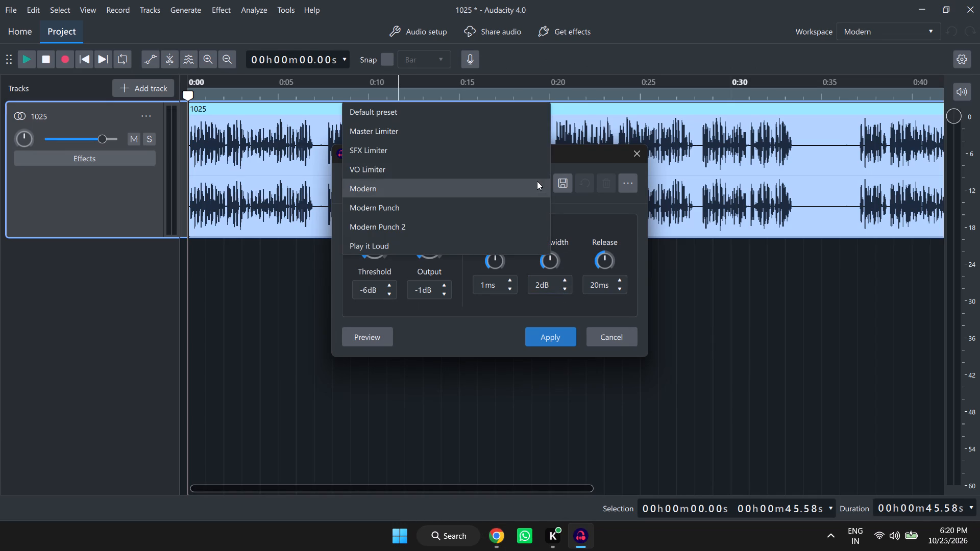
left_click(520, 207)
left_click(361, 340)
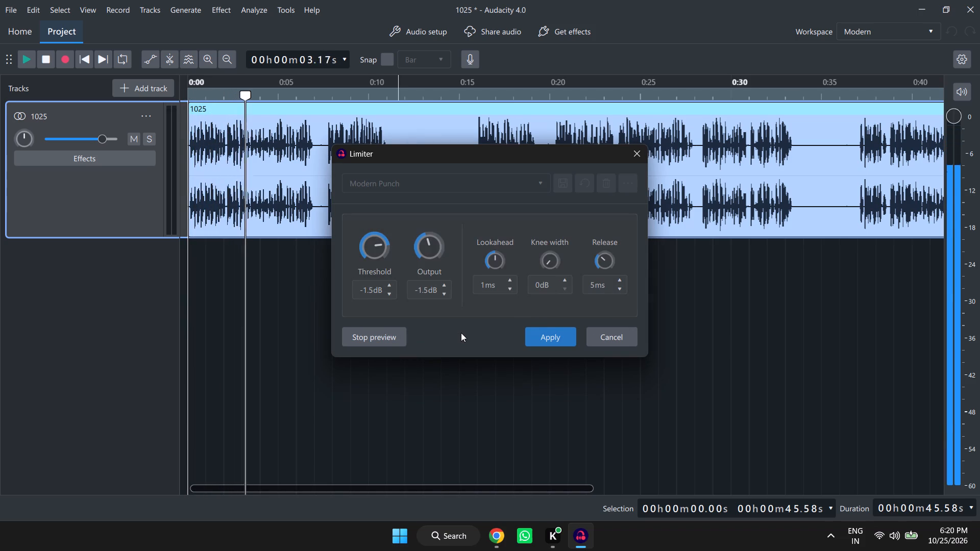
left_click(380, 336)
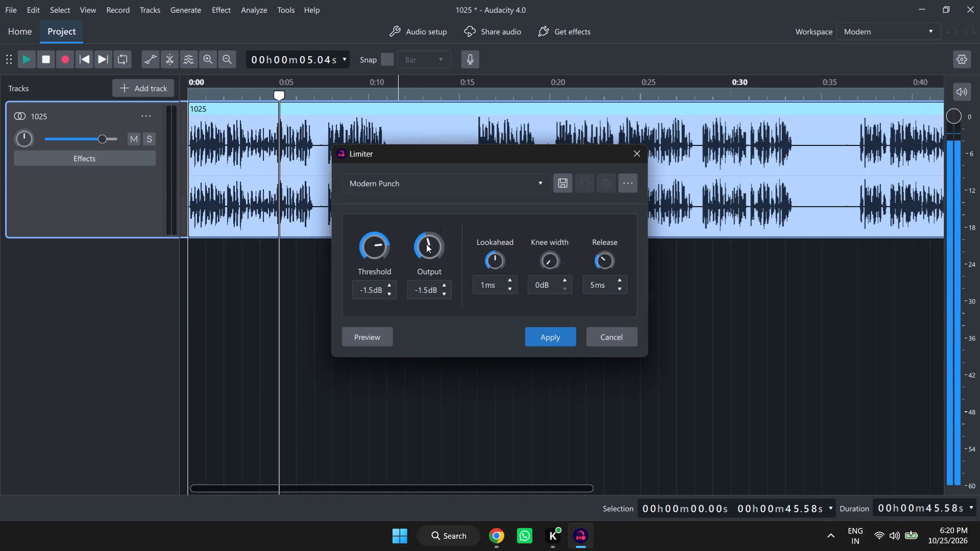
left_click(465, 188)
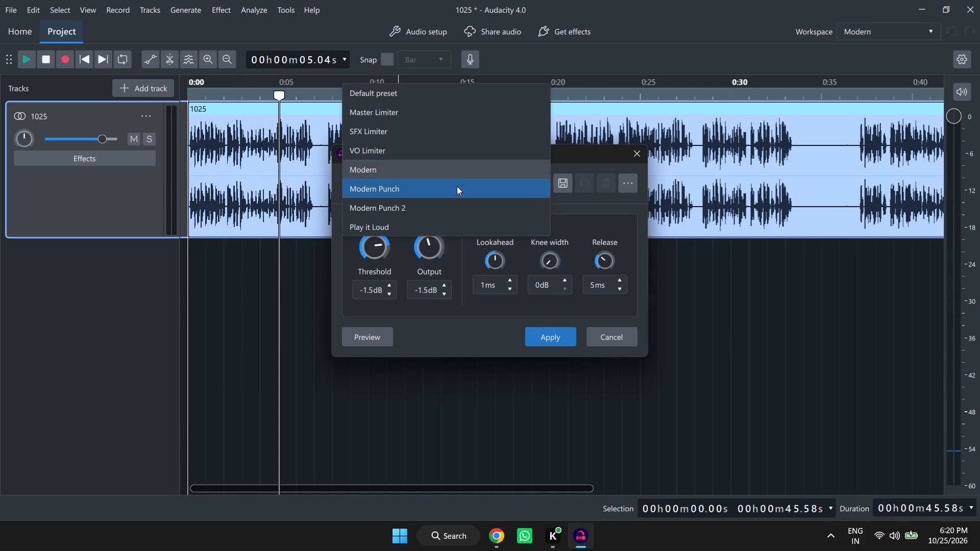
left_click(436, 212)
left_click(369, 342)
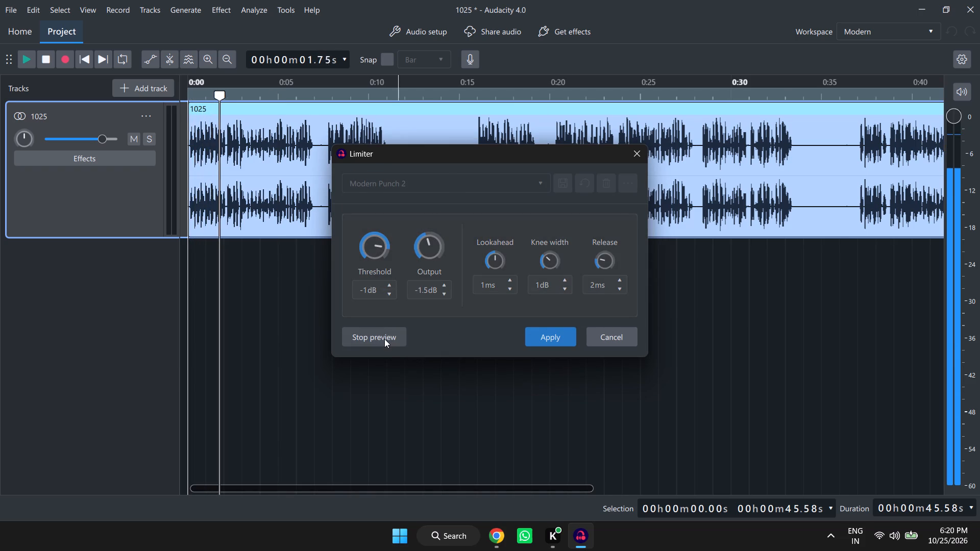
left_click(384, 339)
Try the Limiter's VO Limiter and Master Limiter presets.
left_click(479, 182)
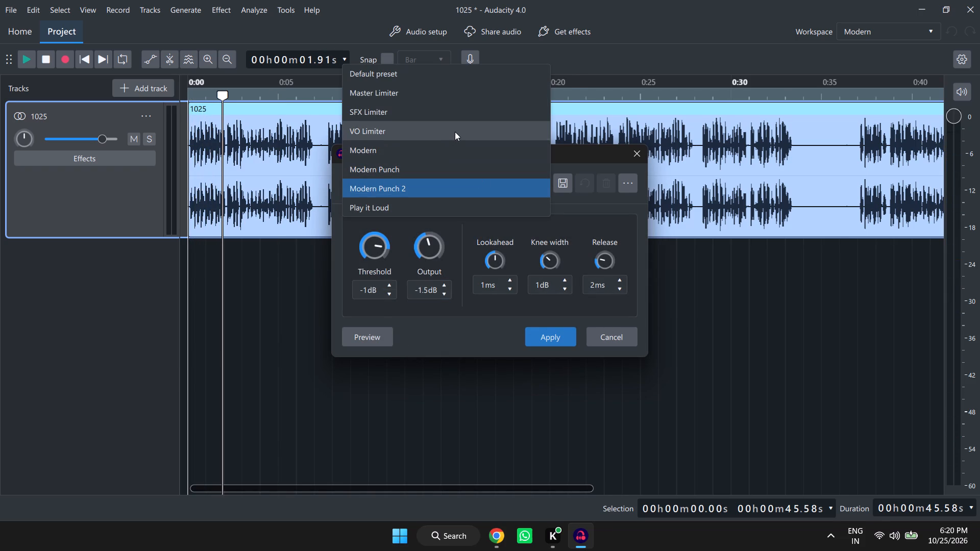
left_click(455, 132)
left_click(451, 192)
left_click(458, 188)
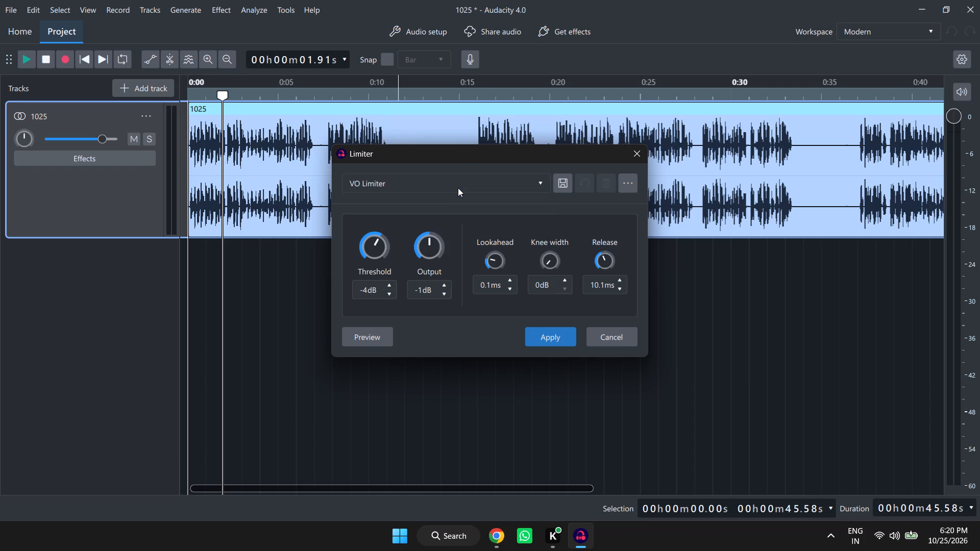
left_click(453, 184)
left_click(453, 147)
Choose the Limiter's Default preset, check it against ChatGPT's guide, preview it, and apply it to the 1025 recording.
left_click(449, 187)
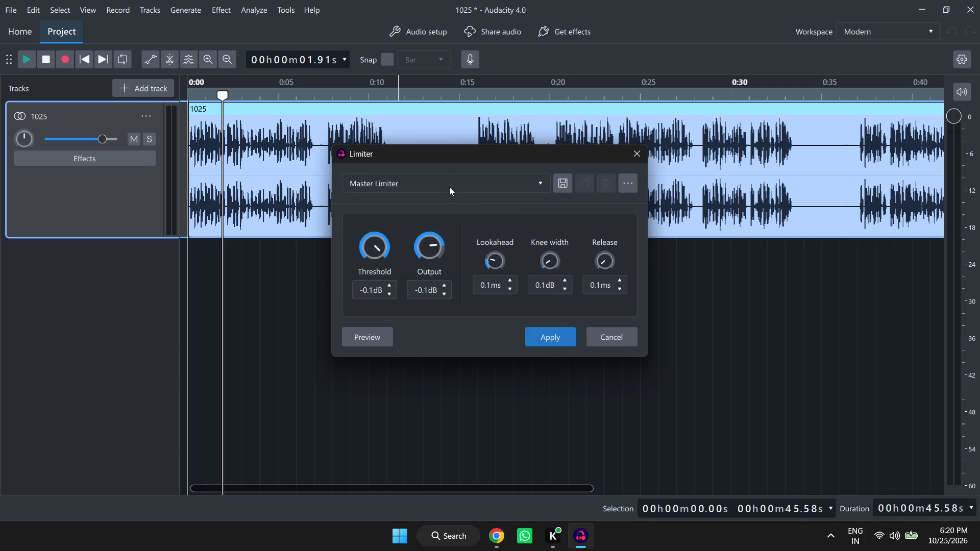
left_click(442, 179)
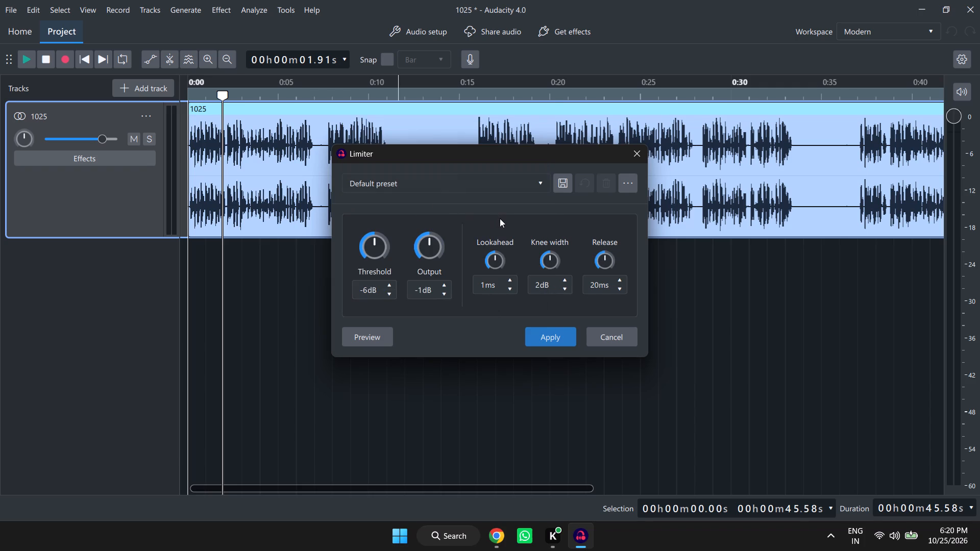
key("alt+Tab")
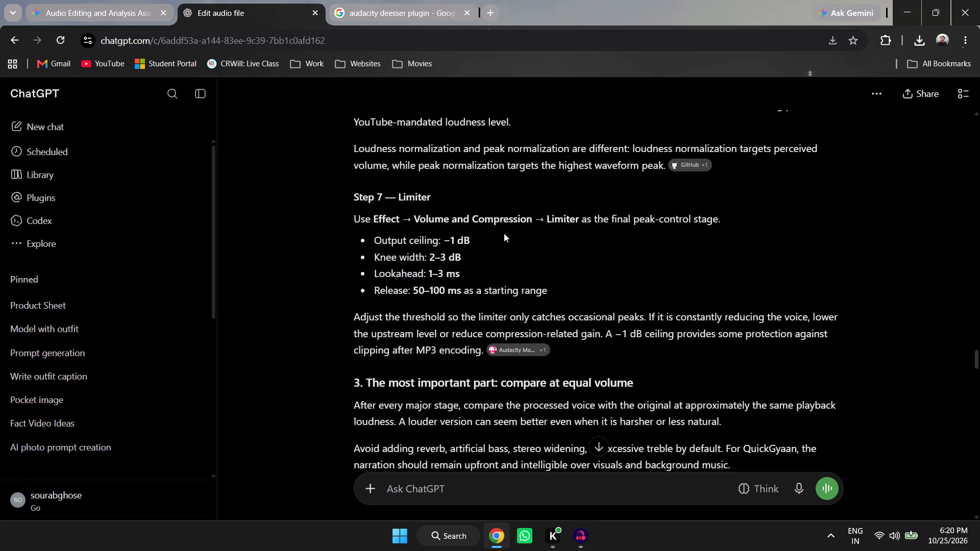
key("alt+Tab")
left_click(363, 342)
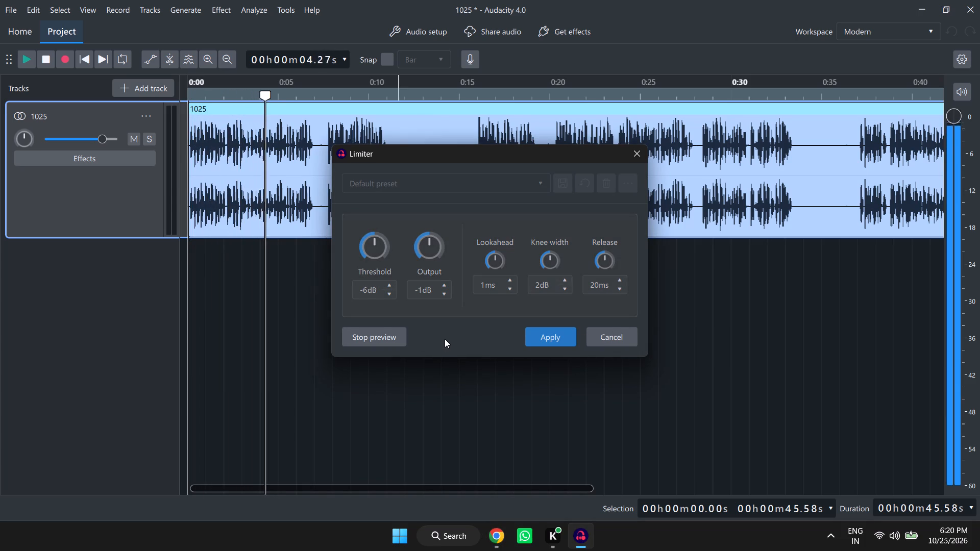
left_click(366, 339)
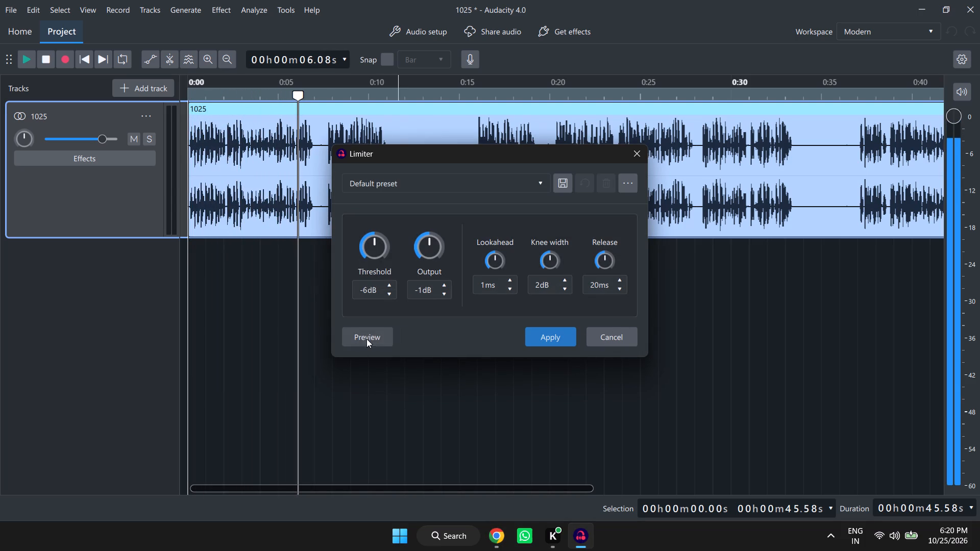
left_click(559, 344)
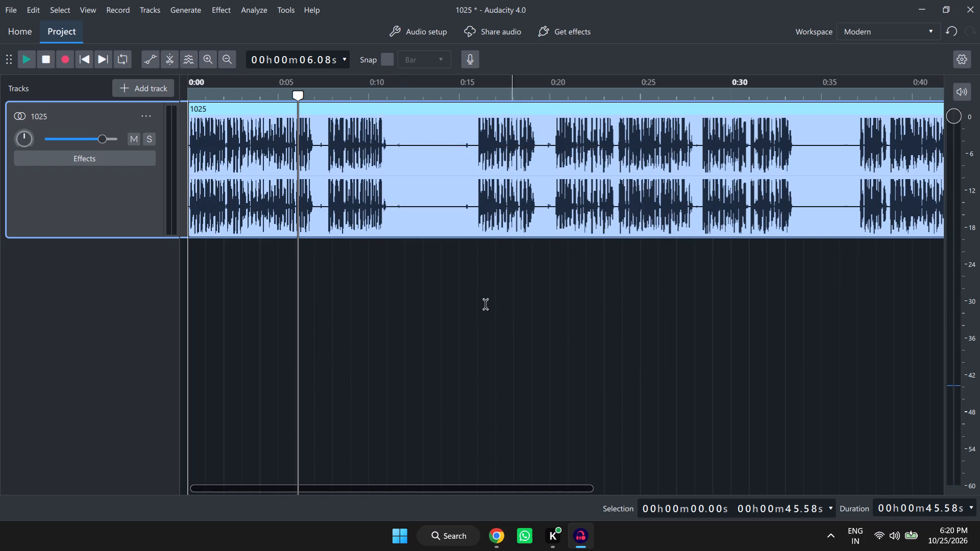
Move the playhead back to the start of the 1025 recording.
left_click_drag(251, 99, 141, 104)
left_click_drag(206, 92, 166, 104)
left_click_drag(303, 93, 93, 118)
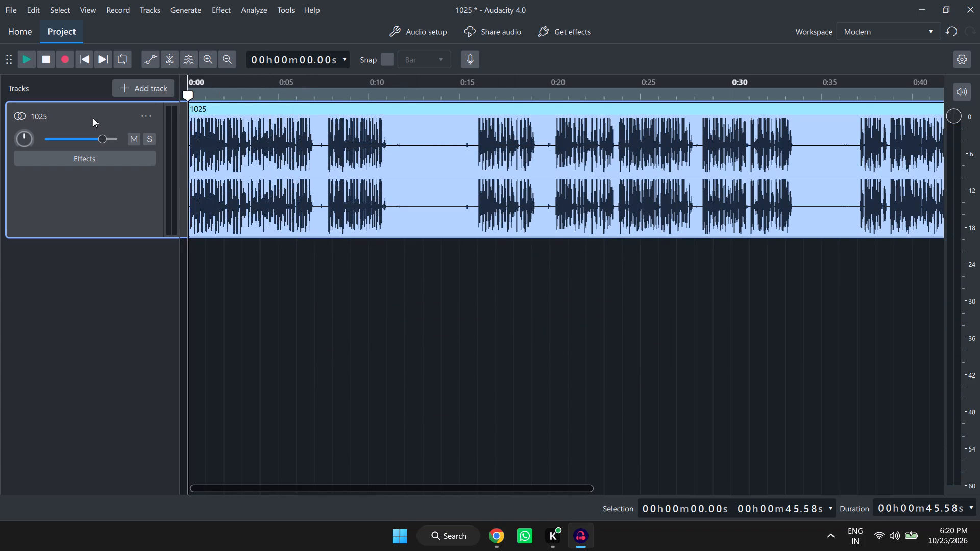
Play the limited 1025 recording from the start through roughly its first ten seconds, and stop playback.
left_click_drag(93, 118, 92, 119)
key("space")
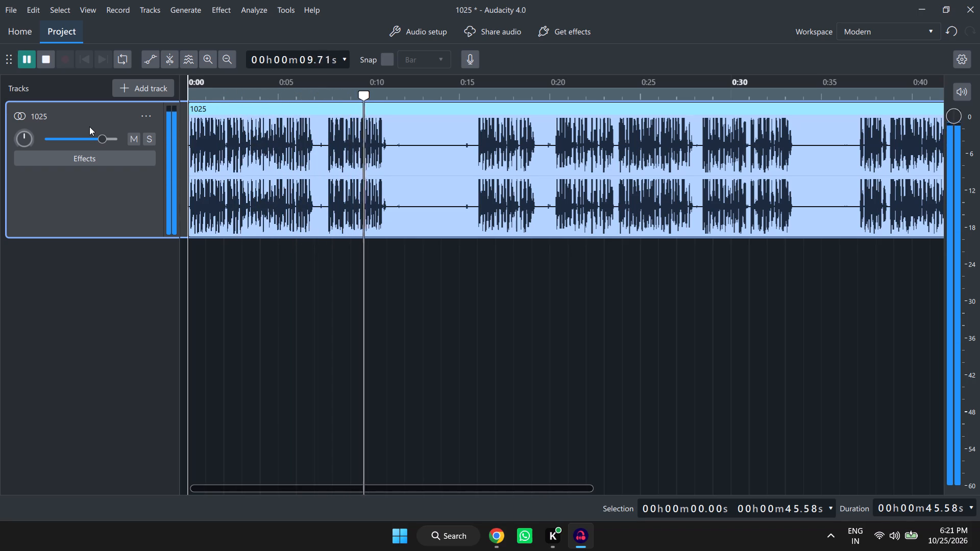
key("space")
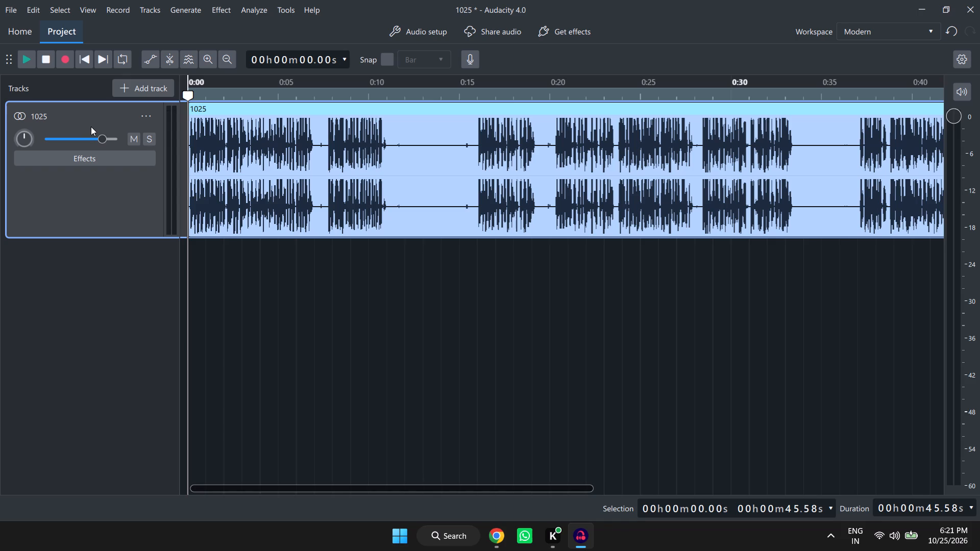
Lower the system volume to a little under half and return to the 1025 project.
left_click(904, 550)
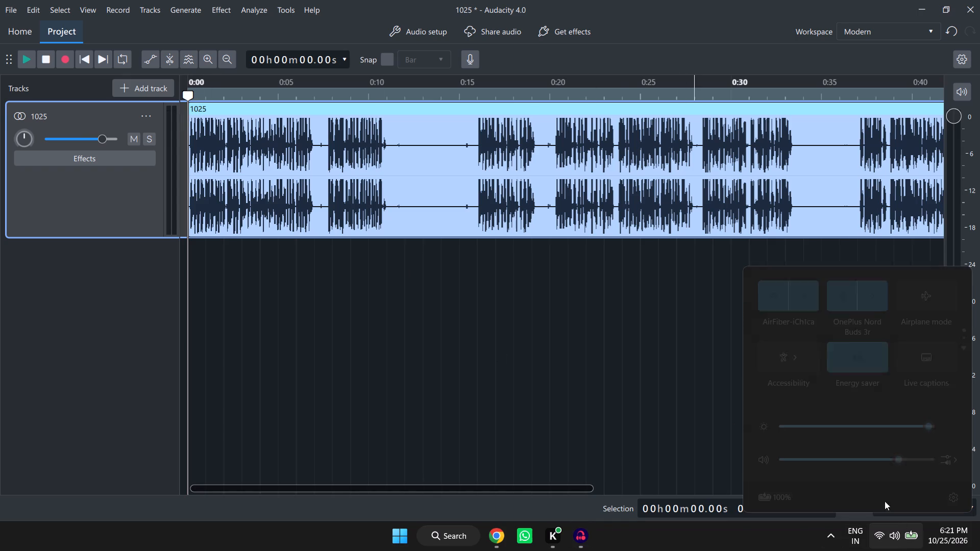
left_click_drag(859, 463, 840, 463)
left_click(229, 96)
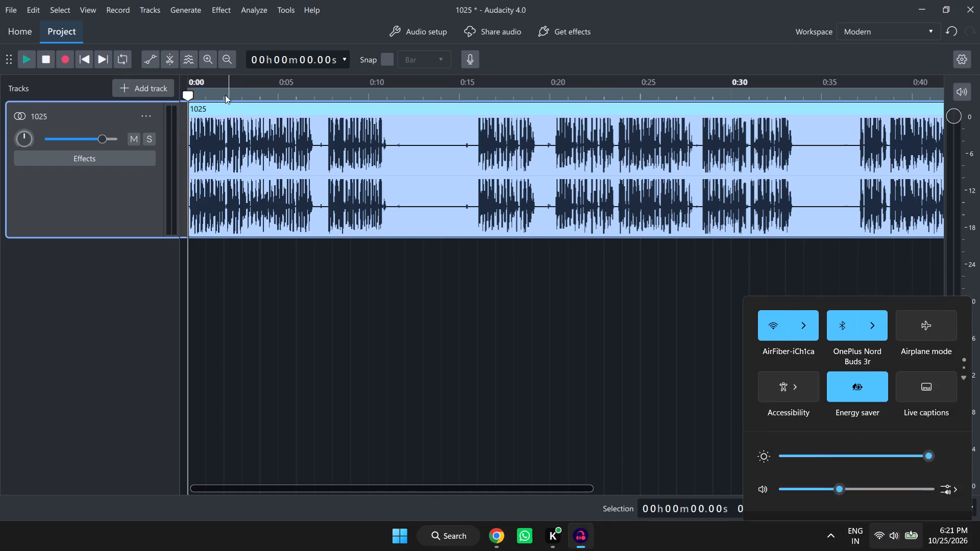
Play the 1025 recording again from the start, skipping ahead to about 15 seconds to hear the following speech.
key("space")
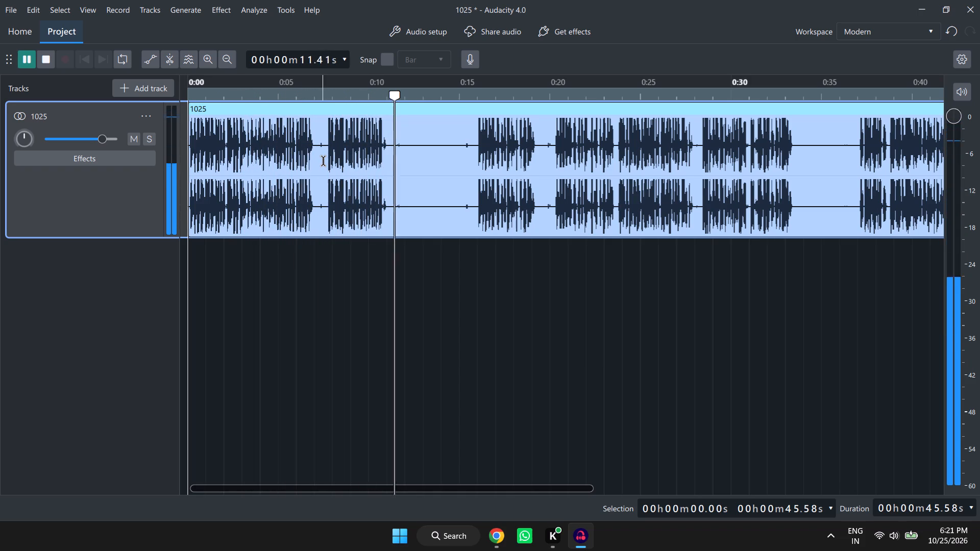